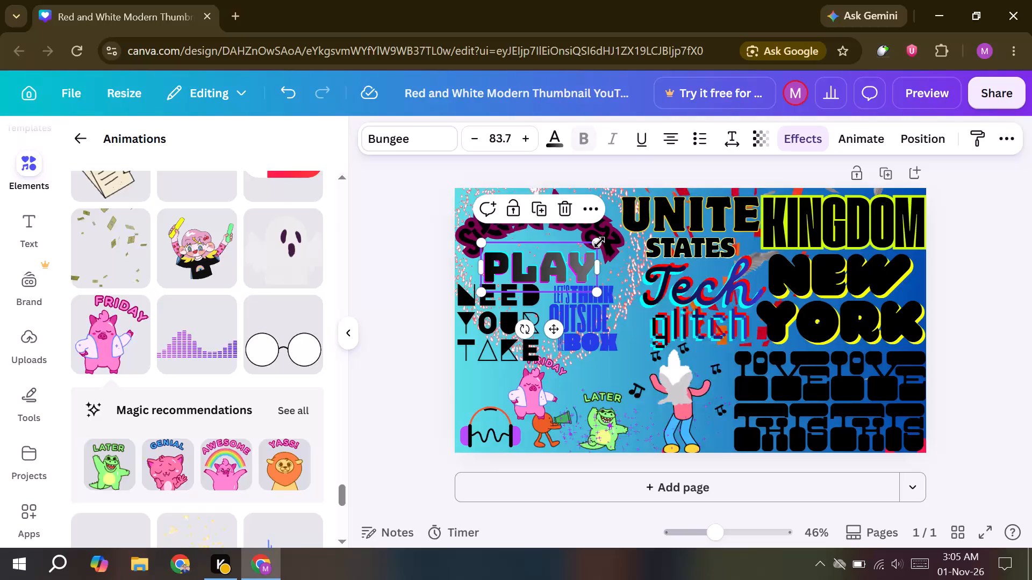
Shrink the PLAY text to a font size of about 72.7 and position it just beneath the Silent Boyz title.
{"action": "left_click_drag", "start_coordinate": [599, 242], "coordinate": [578, 256]}
{"action": "left_click_drag", "start_coordinate": [552, 266], "coordinate": [560, 250]}
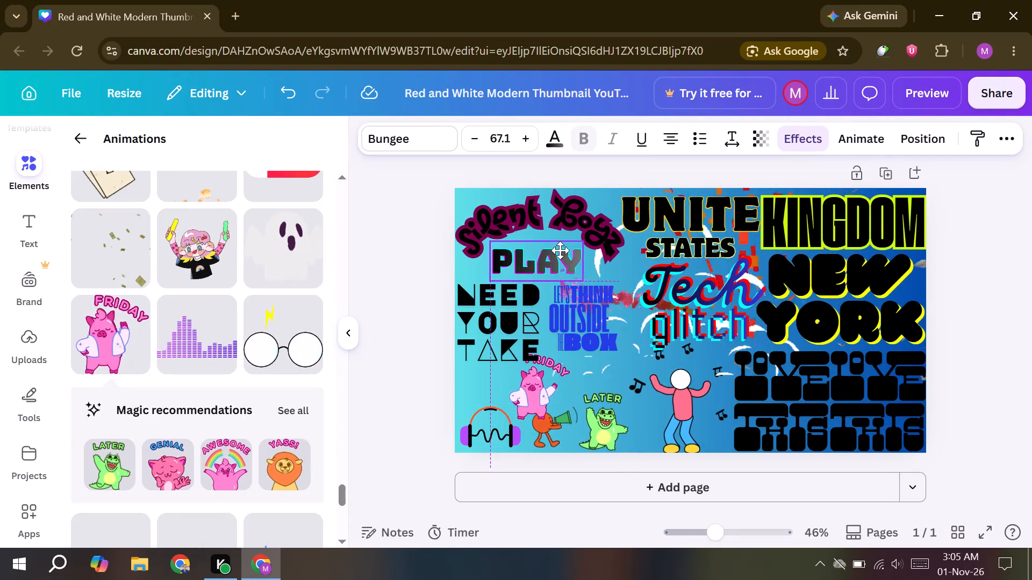
{"action": "left_click_drag", "start_coordinate": [560, 250], "coordinate": [558, 250]}
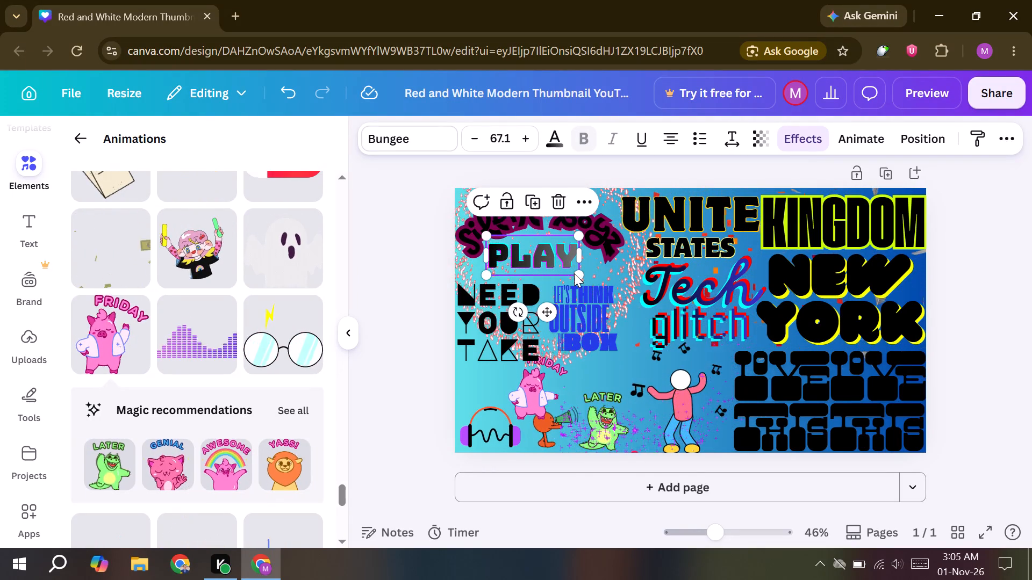
{"action": "left_click", "coordinate": [588, 273]}
{"action": "left_click", "coordinate": [534, 251]}
{"action": "left_click_drag", "start_coordinate": [578, 273], "coordinate": [582, 274]}
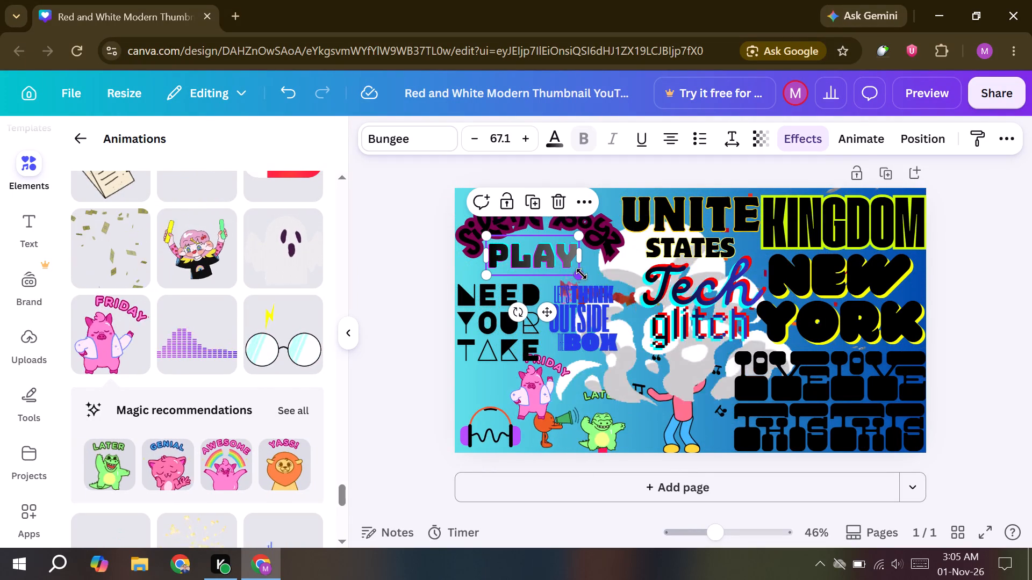
{"action": "left_click_drag", "start_coordinate": [582, 274], "coordinate": [584, 279]}
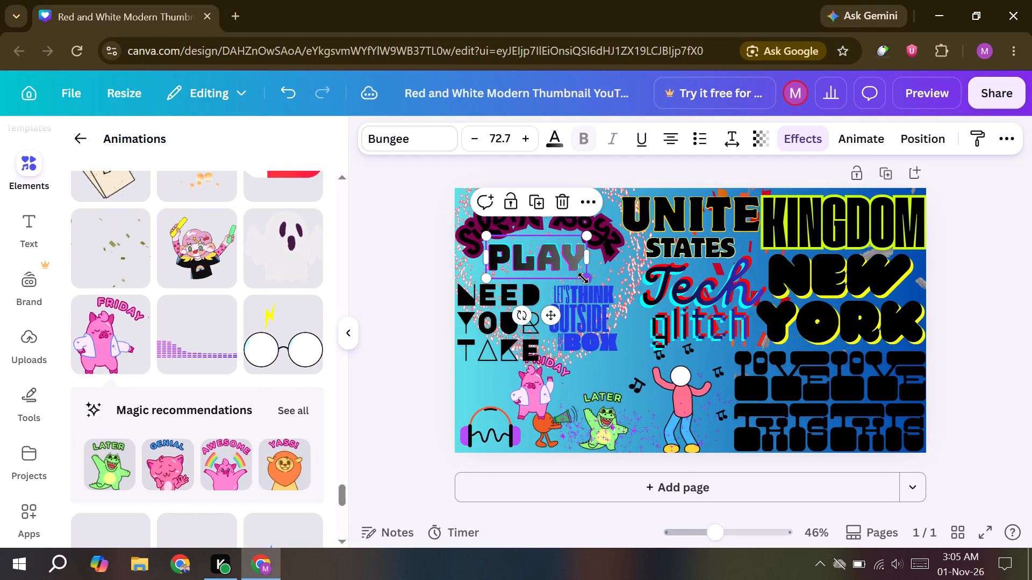
Shrink the Tech glitch text group to about 288 by 227 and move it up beneath the word STATES.
{"action": "left_click", "coordinate": [707, 280]}
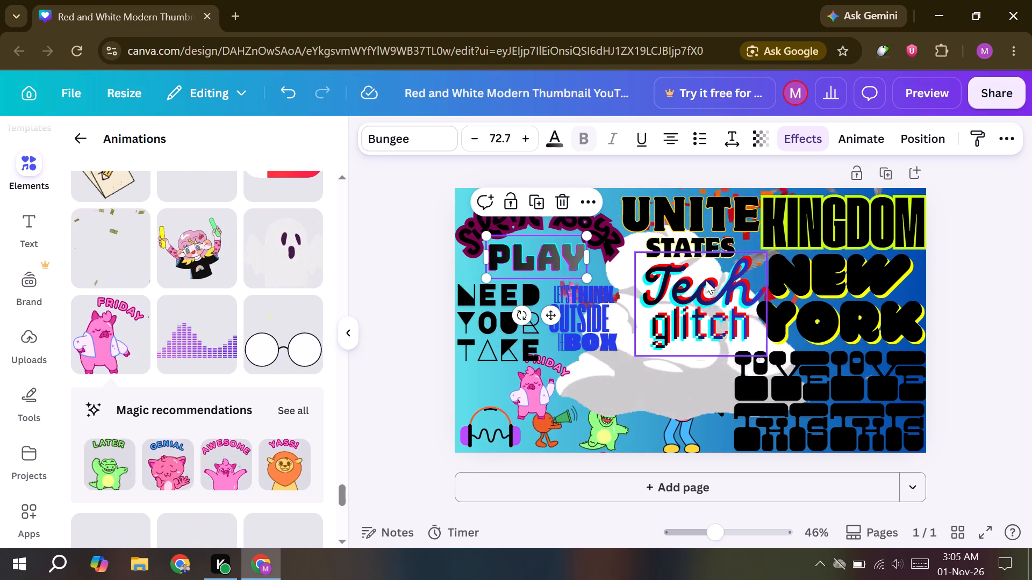
{"action": "left_click_drag", "start_coordinate": [768, 256], "coordinate": [746, 275]}
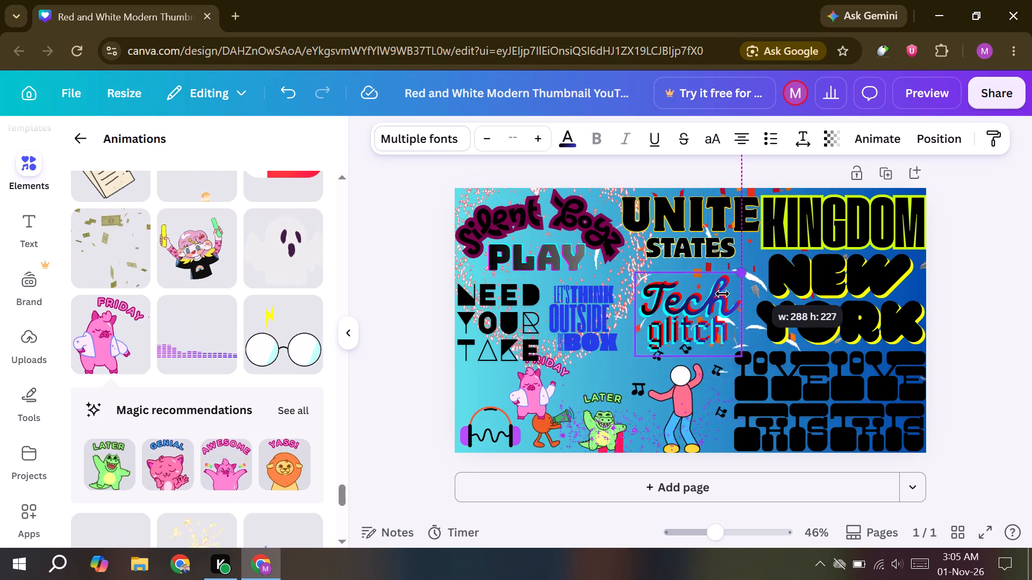
{"action": "left_click_drag", "start_coordinate": [709, 300], "coordinate": [711, 283]}
{"action": "left_click", "coordinate": [955, 279]}
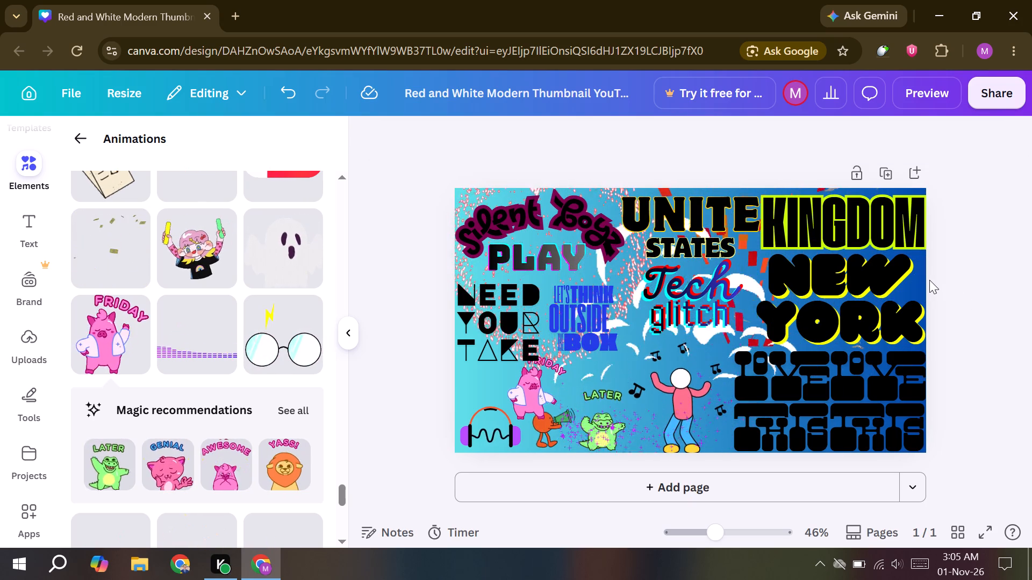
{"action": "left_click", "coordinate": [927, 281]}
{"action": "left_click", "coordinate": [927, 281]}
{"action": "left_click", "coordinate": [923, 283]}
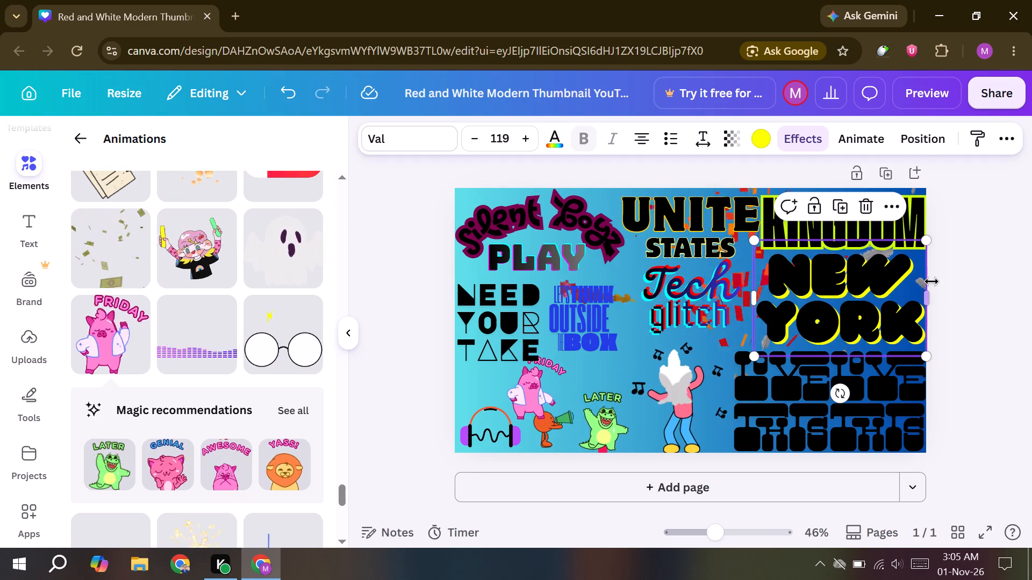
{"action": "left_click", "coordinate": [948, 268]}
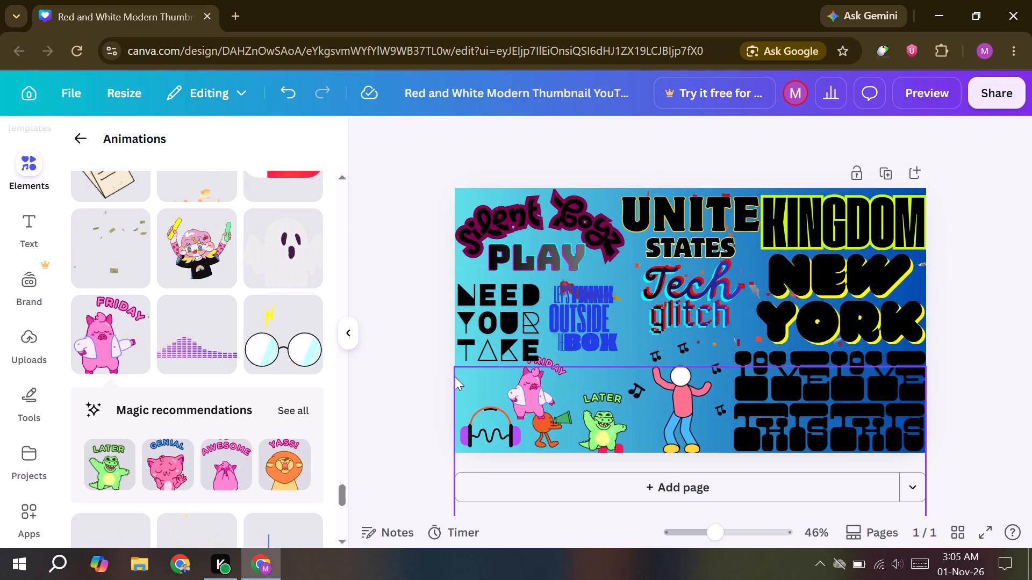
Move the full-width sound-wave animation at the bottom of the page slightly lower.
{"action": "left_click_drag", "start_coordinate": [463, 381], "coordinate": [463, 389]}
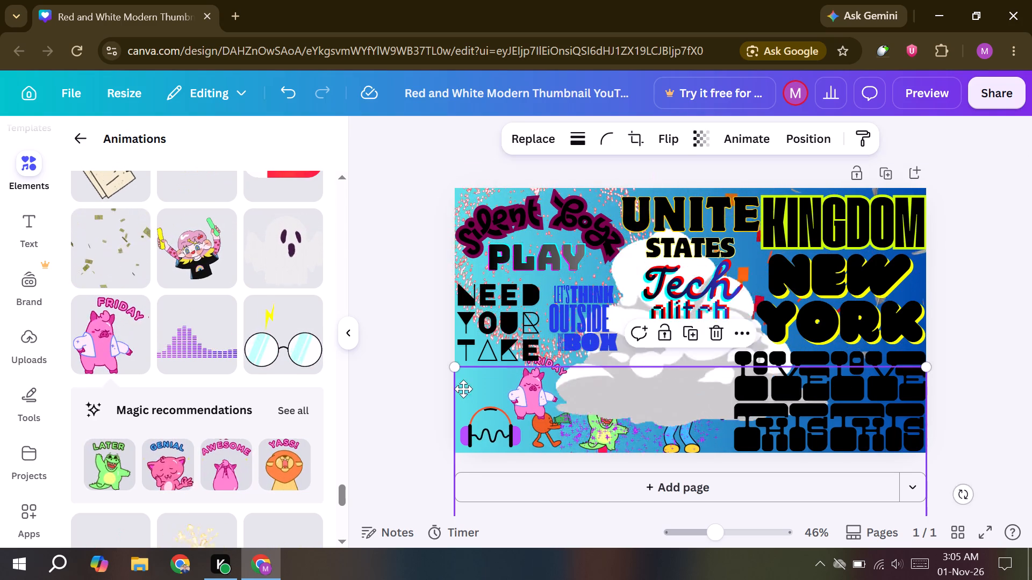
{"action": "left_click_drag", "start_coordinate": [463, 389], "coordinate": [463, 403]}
Try several default gradients on the page background and apply the 90° linear gradient #ff5757 to #8c52ff.
{"action": "left_click", "coordinate": [456, 372]}
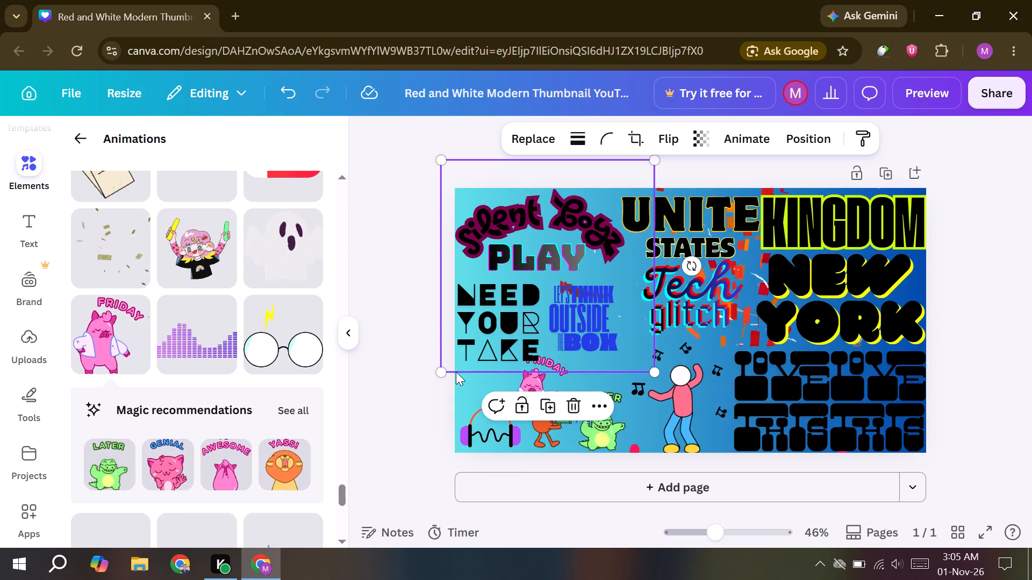
{"action": "left_click", "coordinate": [455, 378]}
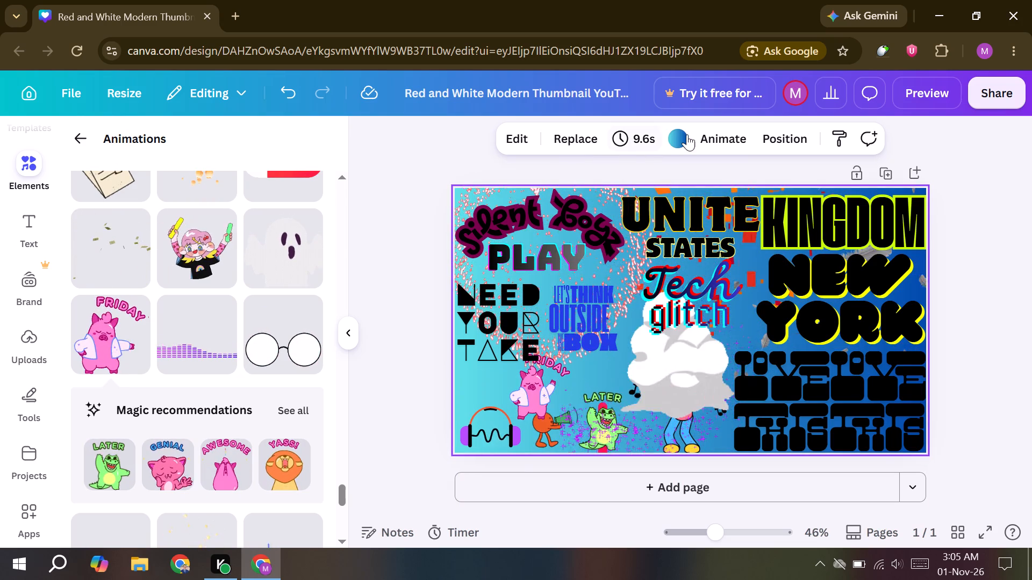
{"action": "left_click", "coordinate": [681, 136]}
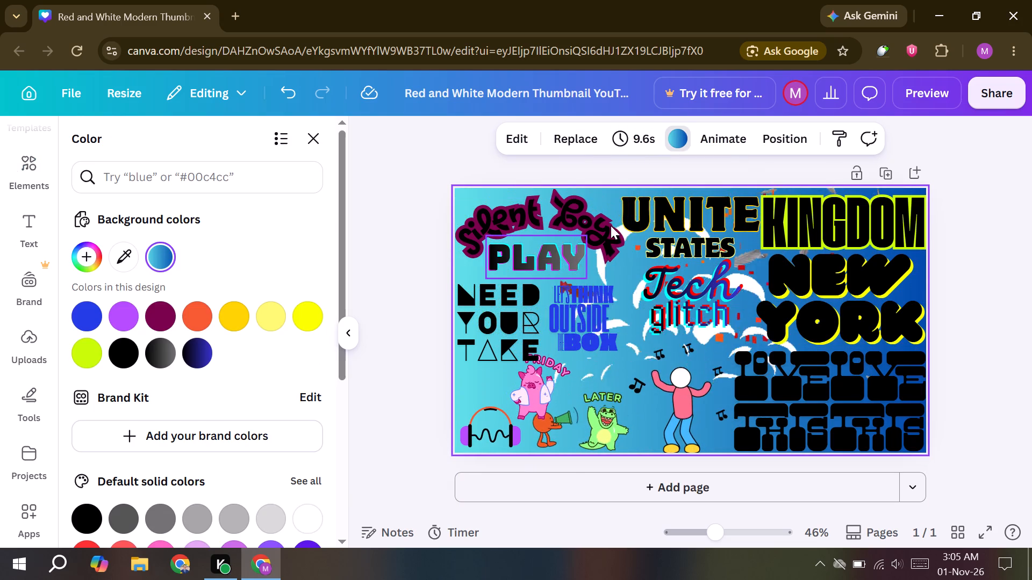
{"action": "scroll", "coordinate": [246, 335], "scroll_direction": "down", "scroll_amount": 9}
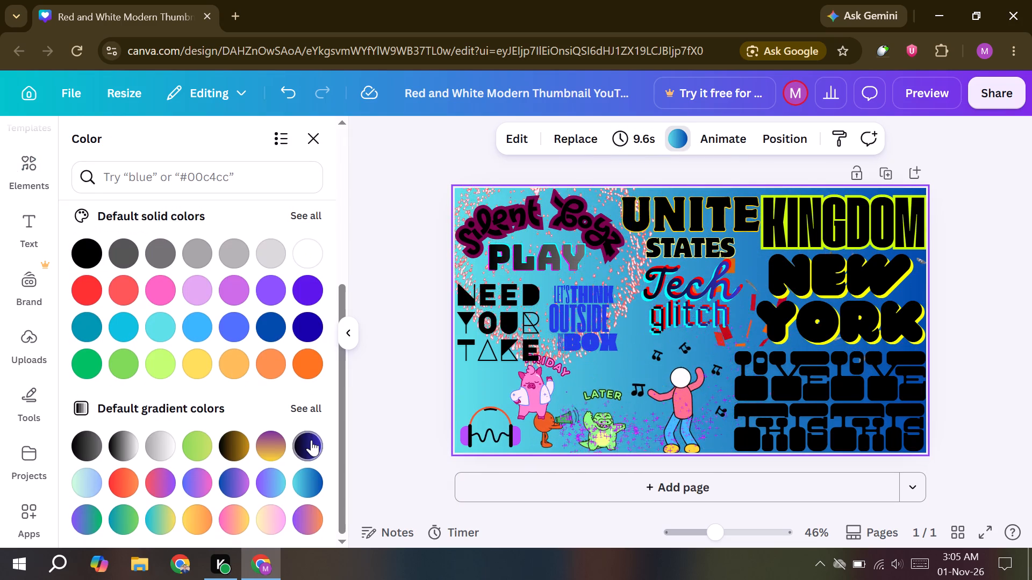
{"action": "left_click", "coordinate": [311, 440]}
{"action": "scroll", "coordinate": [248, 458], "scroll_direction": "down", "scroll_amount": 7}
{"action": "left_click", "coordinate": [191, 446]}
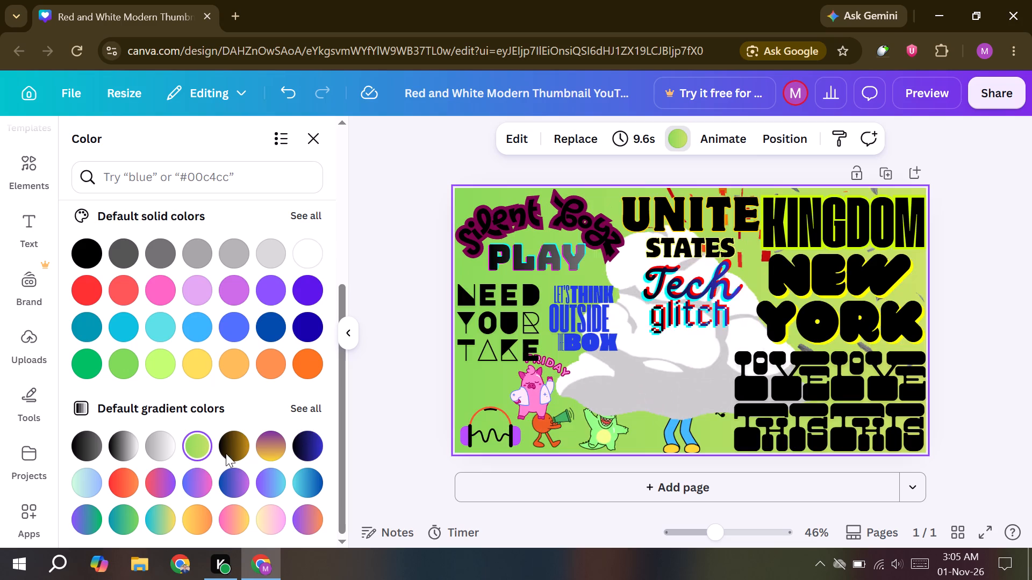
{"action": "left_click", "coordinate": [193, 482]}
{"action": "scroll", "coordinate": [134, 485], "scroll_direction": "down", "scroll_amount": 3}
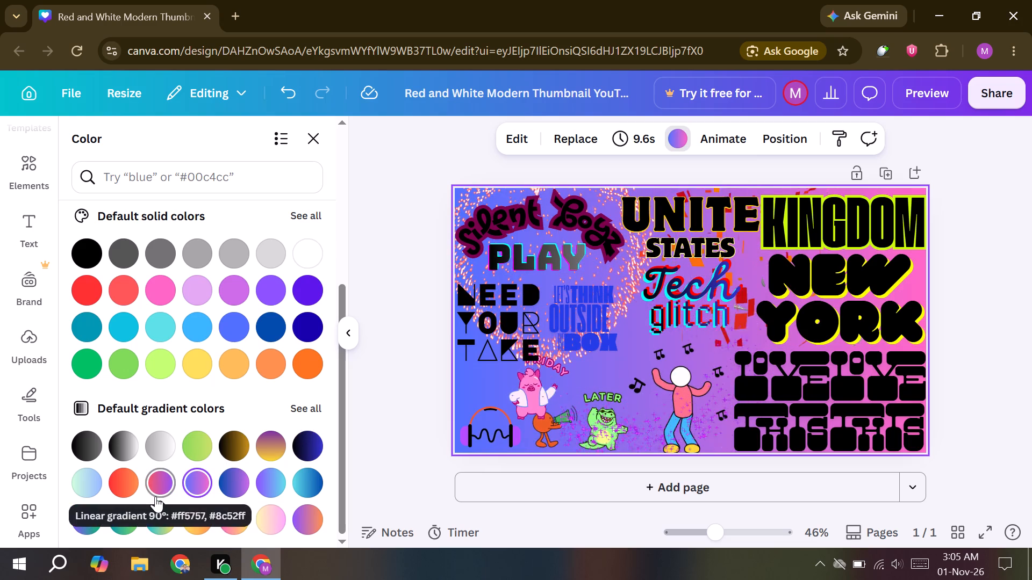
{"action": "left_click", "coordinate": [155, 496]}
{"action": "double_click", "coordinate": [949, 194]}
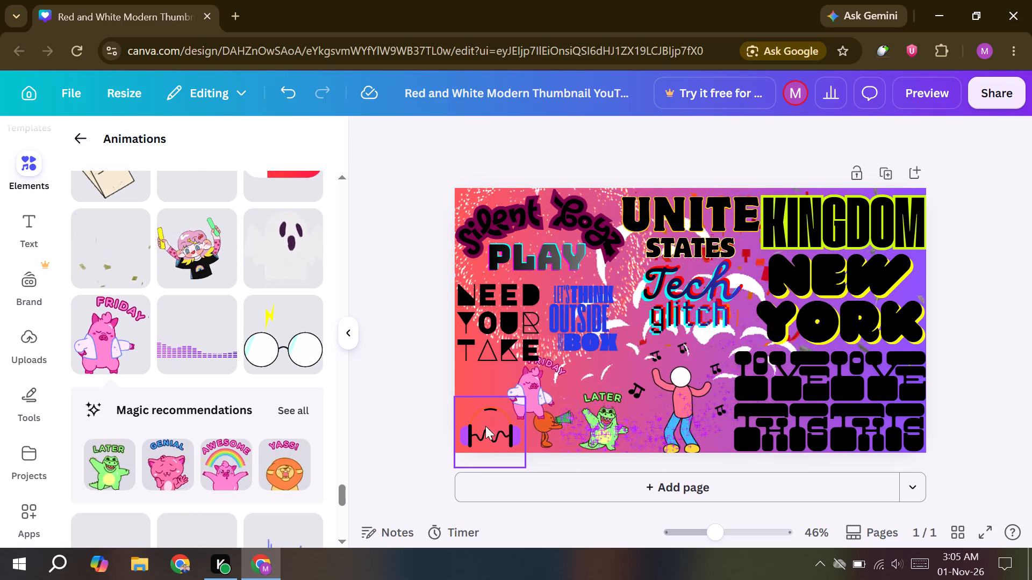
Move the full-width sound-wave animation up until its red bars show along the page's bottom edge, and try resizing it from its upper corners.
{"action": "left_click", "coordinate": [526, 450]}
{"action": "left_click_drag", "start_coordinate": [526, 450], "coordinate": [520, 425]}
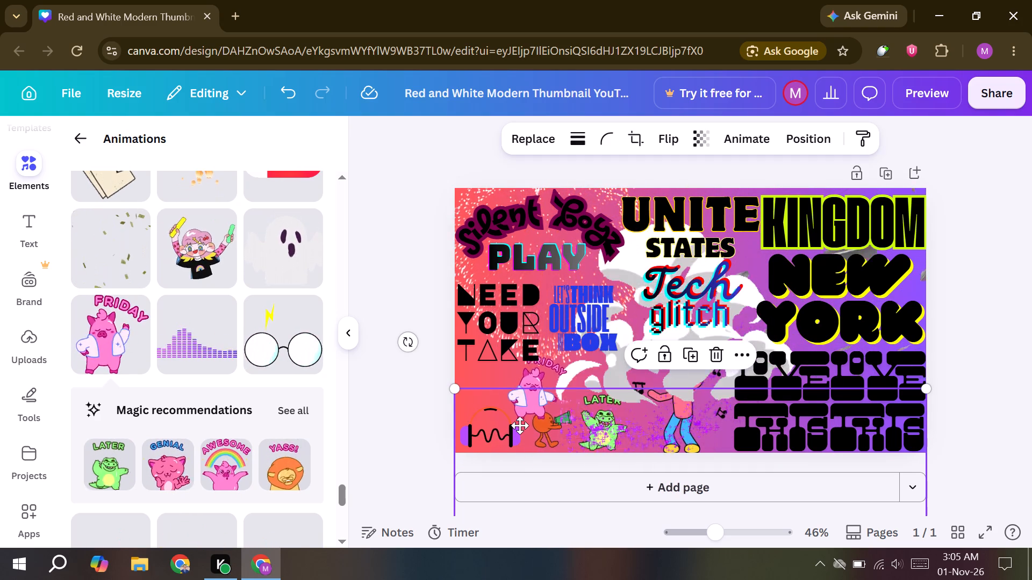
{"action": "left_click_drag", "start_coordinate": [520, 425], "coordinate": [522, 372]}
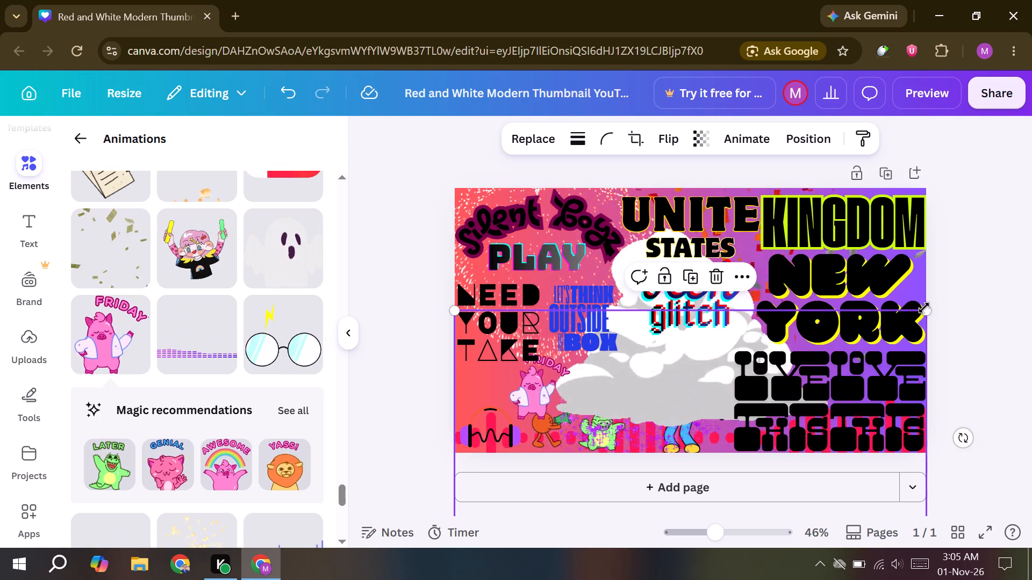
{"action": "left_click_drag", "start_coordinate": [924, 308], "coordinate": [935, 323]}
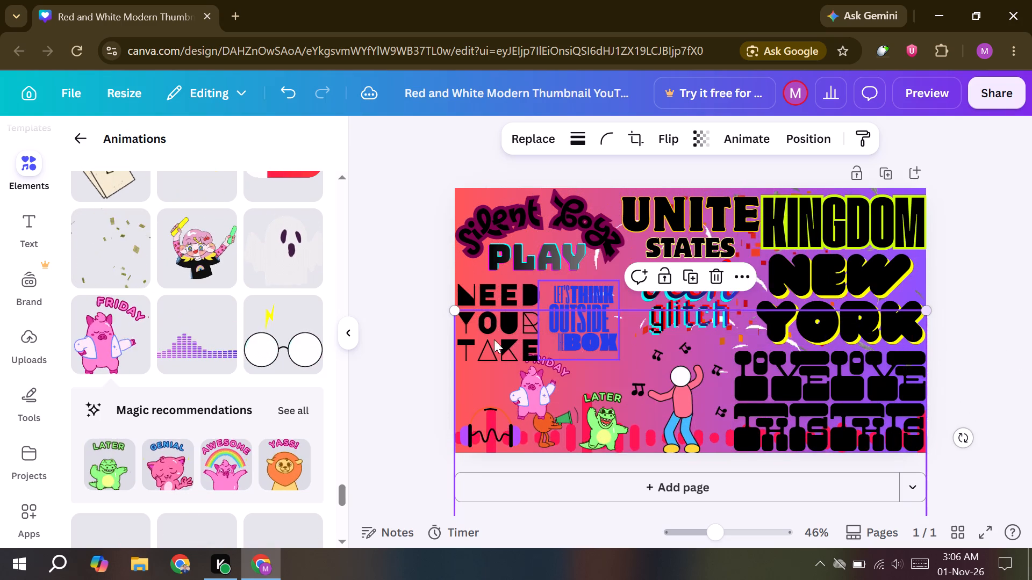
{"action": "left_click_drag", "start_coordinate": [453, 311], "coordinate": [487, 315]}
{"action": "left_click", "coordinate": [966, 237]}
Move the pink FRIDAY pig sticker to the page's left side, directly above the headphones.
{"action": "scroll", "coordinate": [106, 339], "scroll_direction": "down", "scroll_amount": 3}
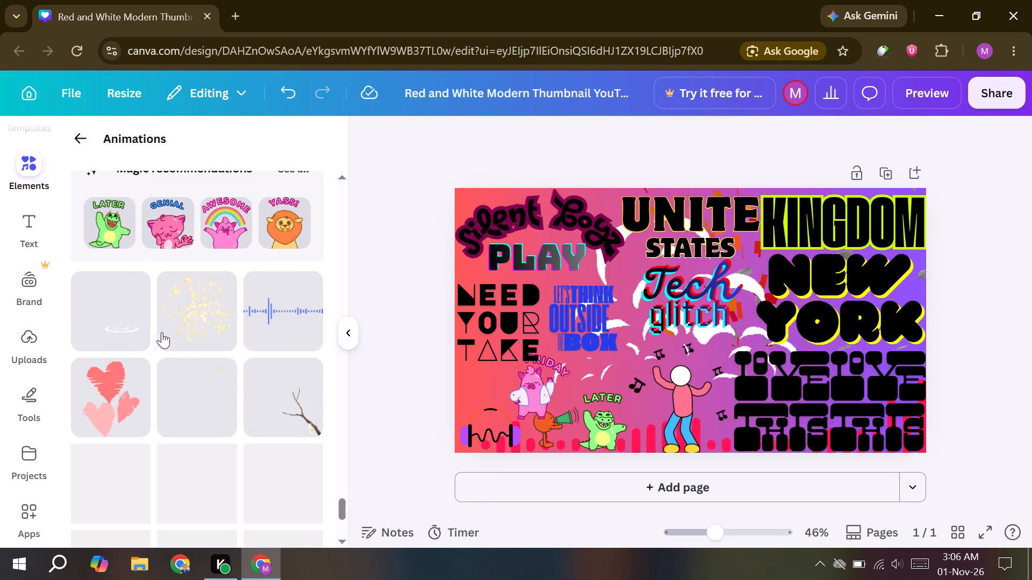
{"action": "left_click", "coordinate": [519, 393]}
{"action": "left_click_drag", "start_coordinate": [533, 392], "coordinate": [532, 393]}
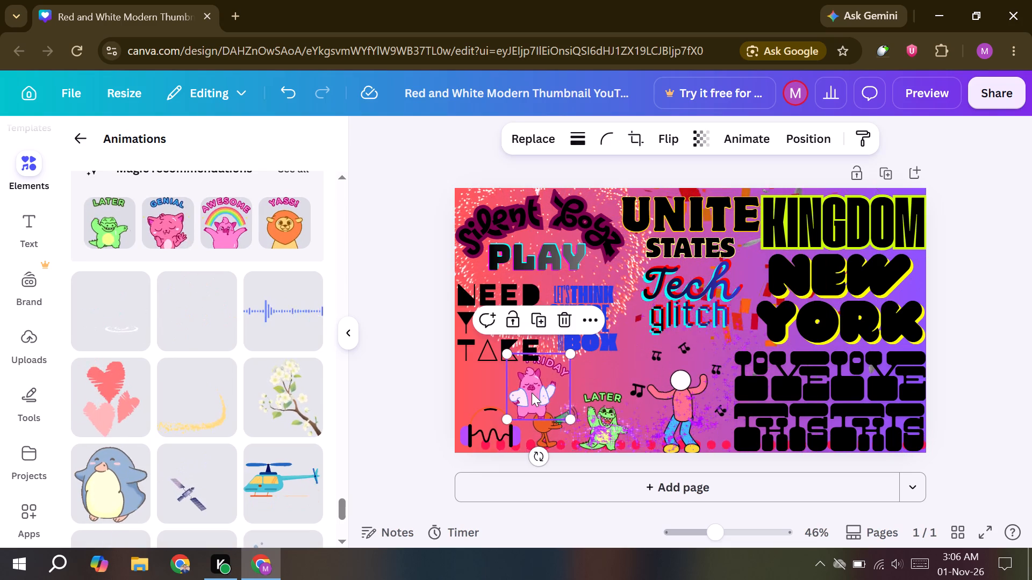
{"action": "left_click_drag", "start_coordinate": [532, 393], "coordinate": [484, 392]}
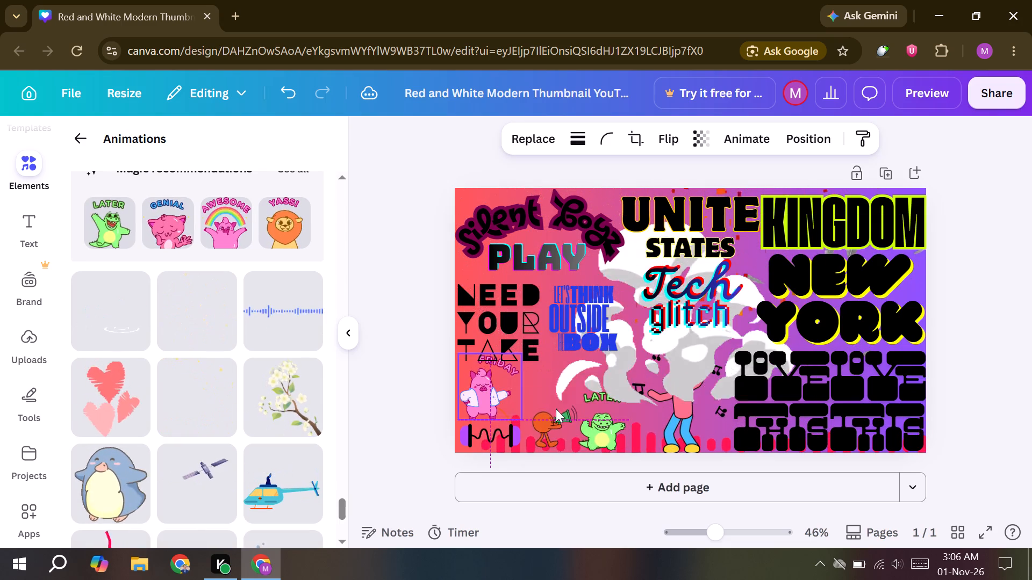
{"action": "left_click", "coordinate": [981, 327]}
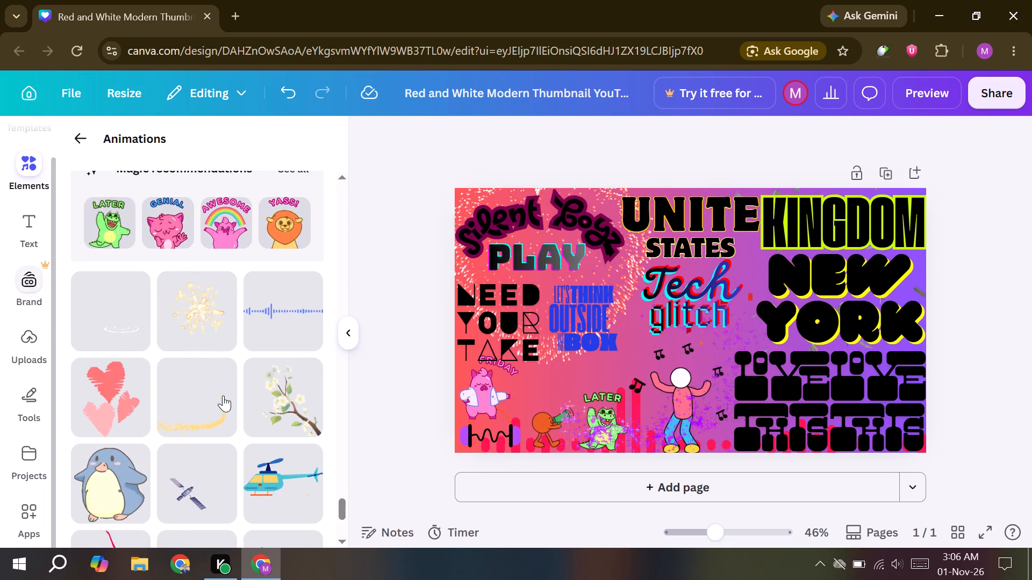
Browse further through the Animations collection for more elements to add to the thumbnail.
{"action": "scroll", "coordinate": [203, 406], "scroll_direction": "down", "scroll_amount": 5}
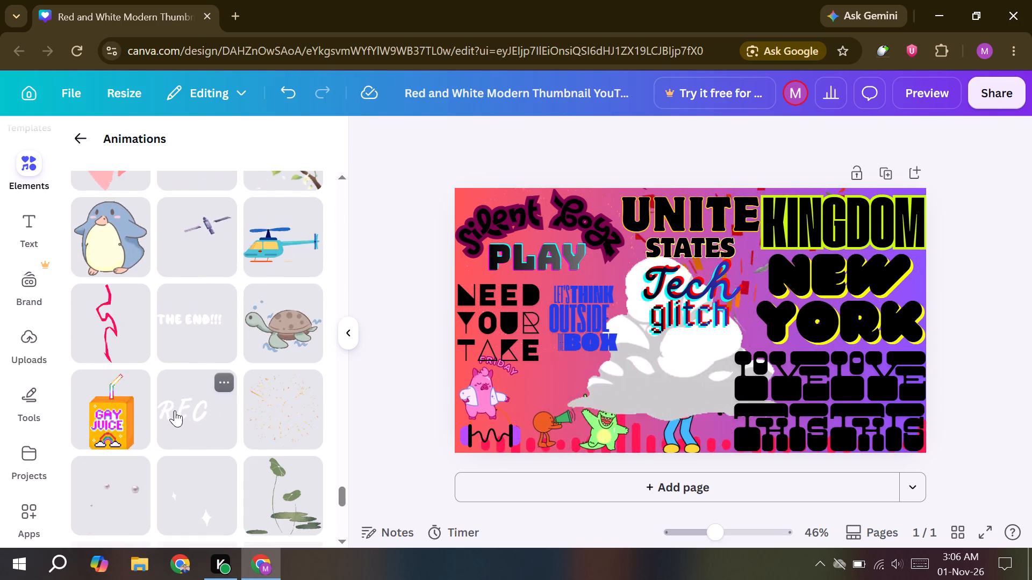
{"action": "scroll", "coordinate": [182, 413], "scroll_direction": "down", "scroll_amount": 1}
{"action": "scroll", "coordinate": [110, 135], "scroll_direction": "down", "scroll_amount": 3}
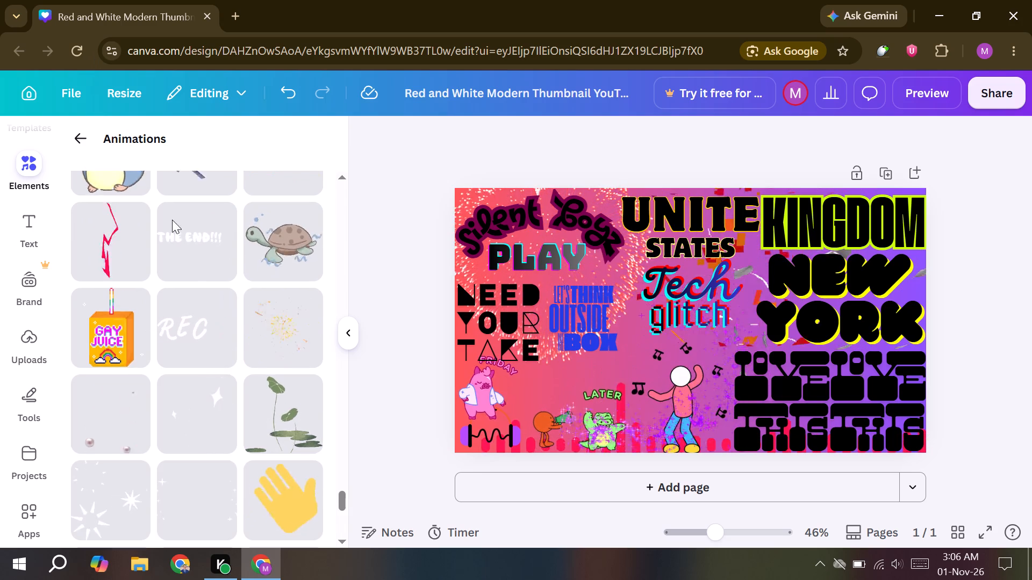
{"action": "scroll", "coordinate": [205, 368], "scroll_direction": "down", "scroll_amount": 7}
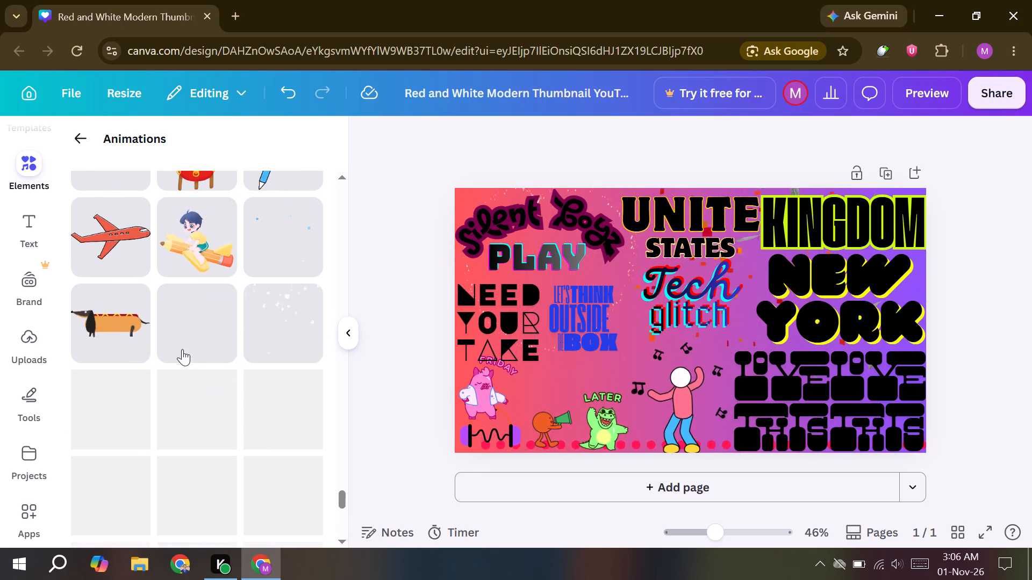
{"action": "scroll", "coordinate": [182, 349], "scroll_direction": "down", "scroll_amount": 2}
{"action": "scroll", "coordinate": [163, 339], "scroll_direction": "up", "scroll_amount": 2}
{"action": "scroll", "coordinate": [136, 328], "scroll_direction": "down", "scroll_amount": 3}
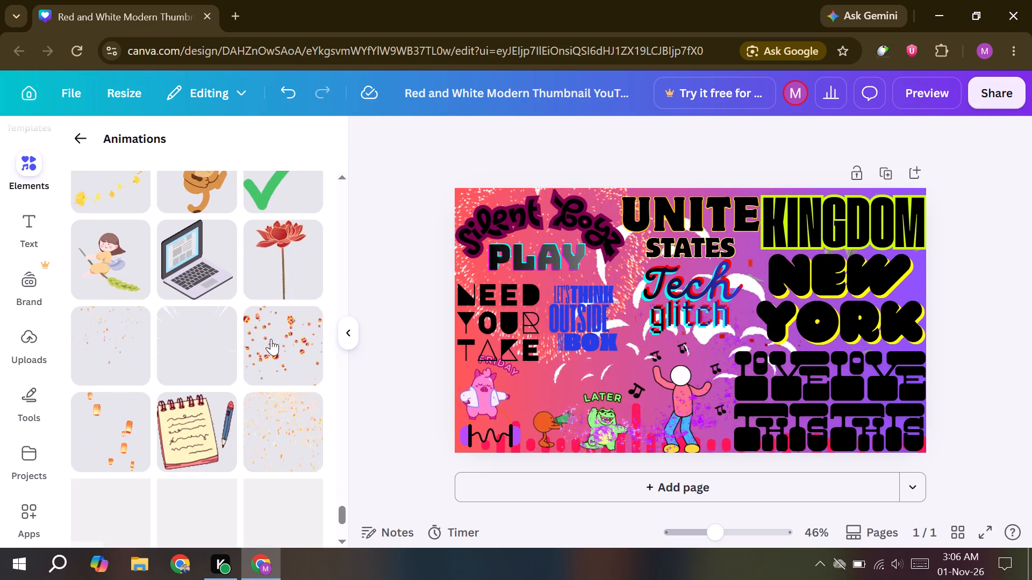
{"action": "scroll", "coordinate": [235, 347], "scroll_direction": "down", "scroll_amount": 1}
{"action": "scroll", "coordinate": [128, 318], "scroll_direction": "down", "scroll_amount": 2}
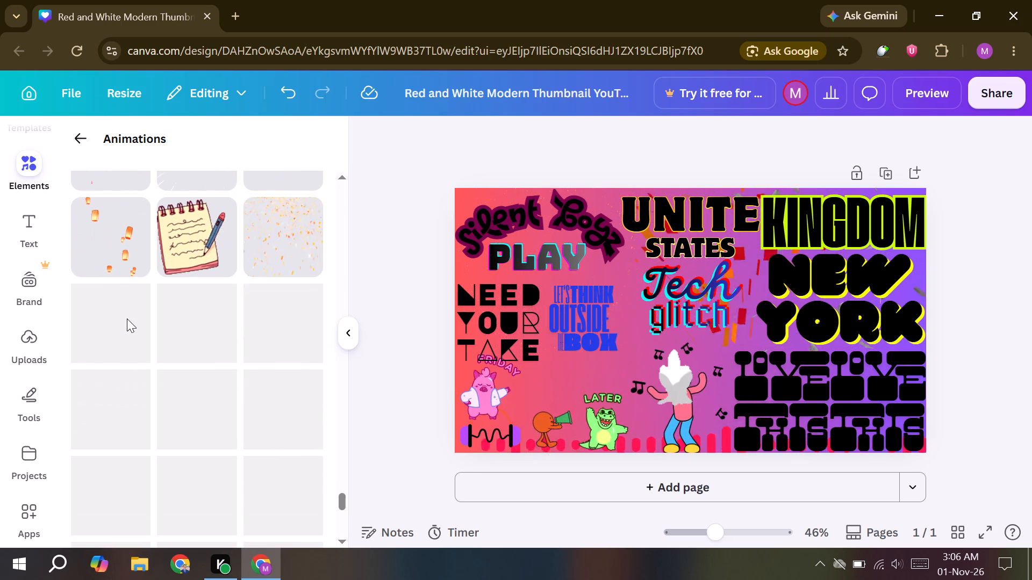
{"action": "scroll", "coordinate": [135, 328], "scroll_direction": "down", "scroll_amount": 1}
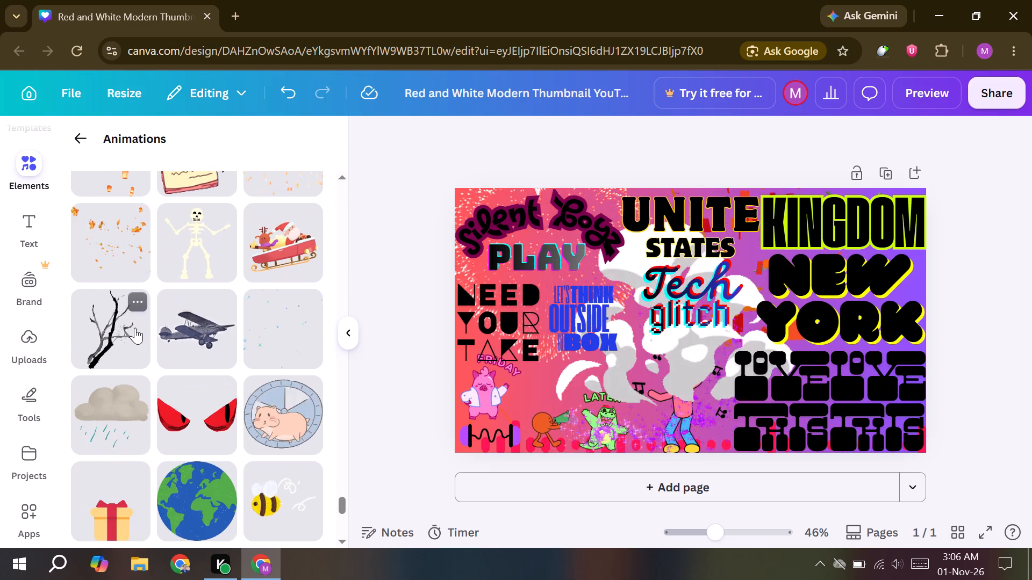
{"action": "scroll", "coordinate": [125, 331], "scroll_direction": "down", "scroll_amount": 3}
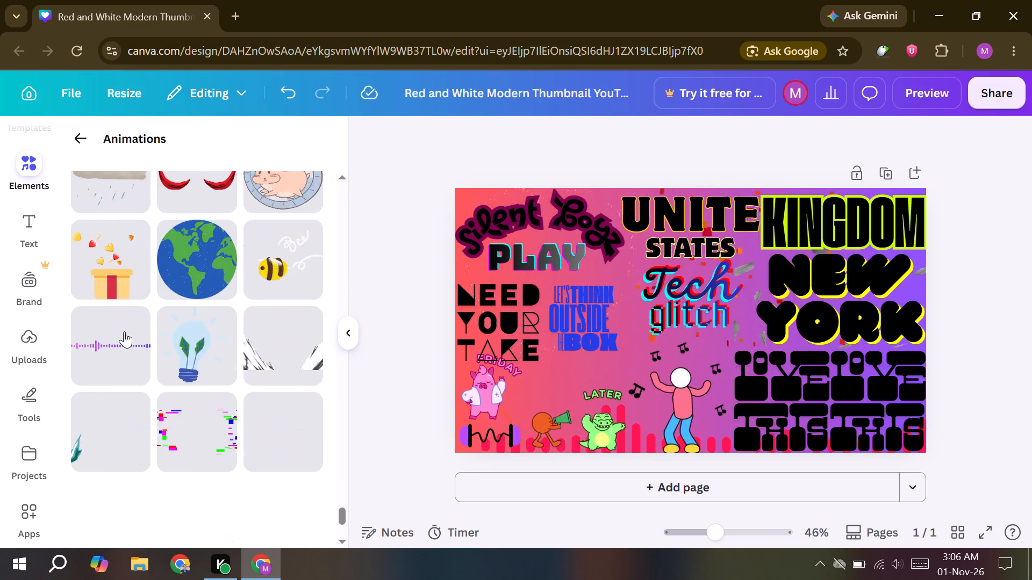
{"action": "scroll", "coordinate": [154, 343], "scroll_direction": "down", "scroll_amount": 1}
{"action": "scroll", "coordinate": [223, 330], "scroll_direction": "down", "scroll_amount": 1}
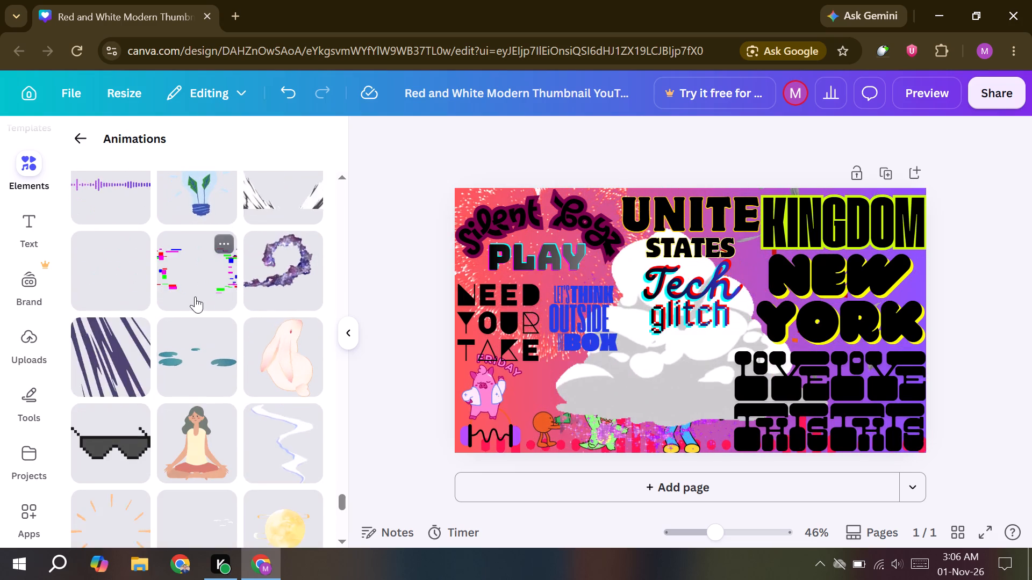
{"action": "scroll", "coordinate": [177, 320], "scroll_direction": "down", "scroll_amount": 3}
Look through the fonts and font combinations offered for the "love this" text search.
{"action": "left_click", "coordinate": [39, 233]}
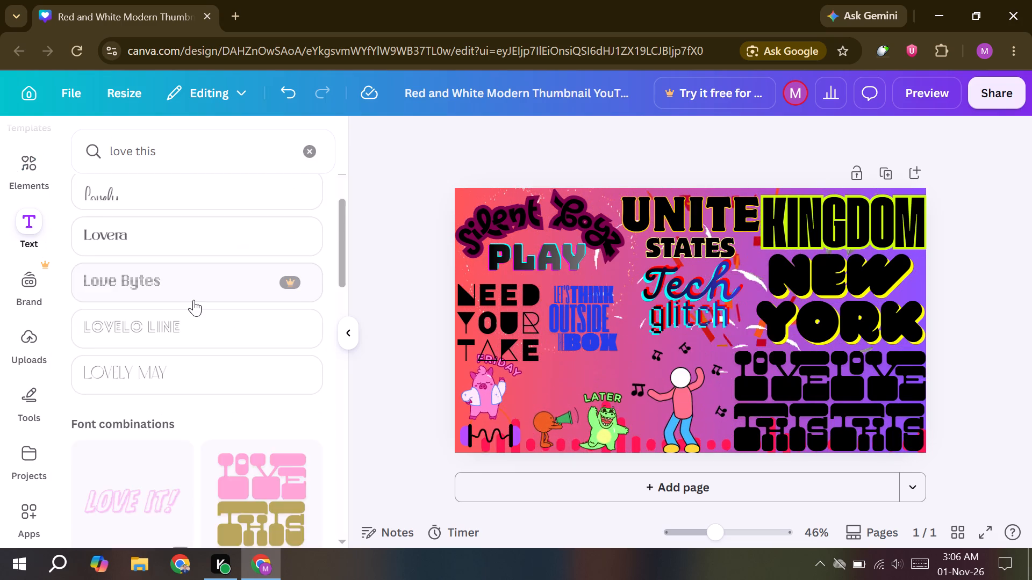
{"action": "scroll", "coordinate": [214, 385], "scroll_direction": "down", "scroll_amount": 4}
{"action": "scroll", "coordinate": [226, 373], "scroll_direction": "up", "scroll_amount": 1}
{"action": "scroll", "coordinate": [210, 329], "scroll_direction": "down", "scroll_amount": 2}
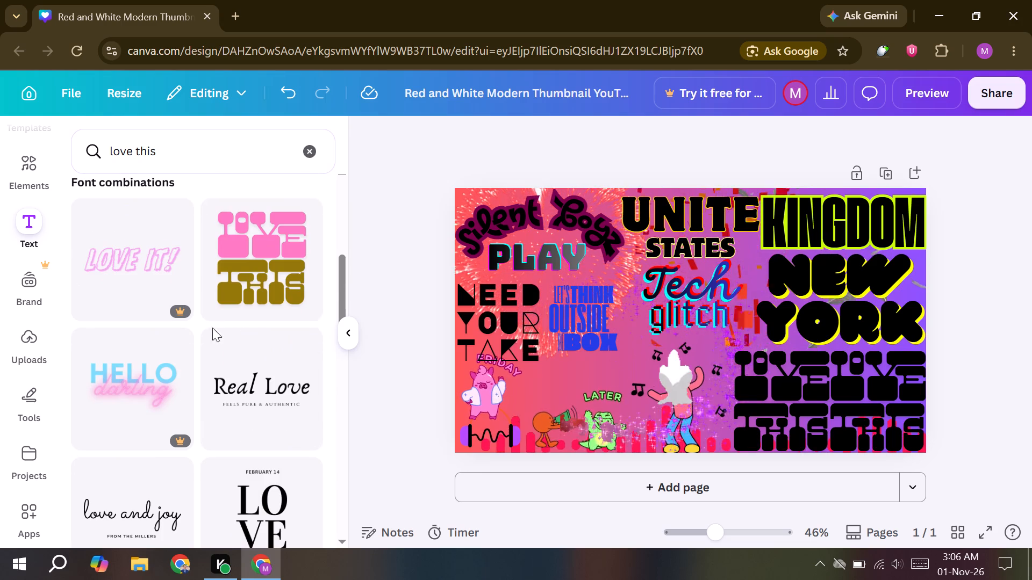
{"action": "scroll", "coordinate": [181, 328], "scroll_direction": "down", "scroll_amount": 7}
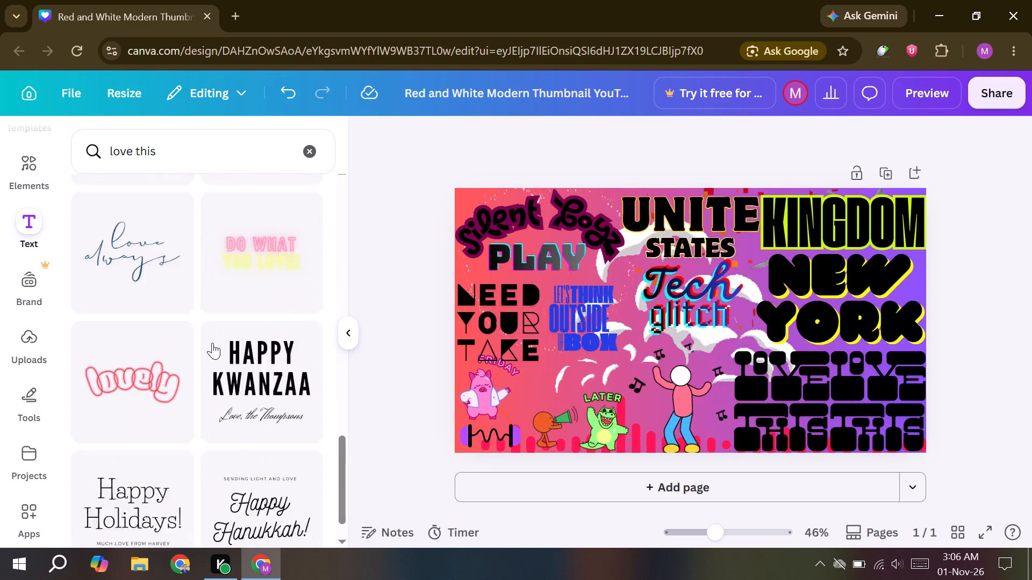
{"action": "scroll", "coordinate": [212, 343], "scroll_direction": "down", "scroll_amount": 4}
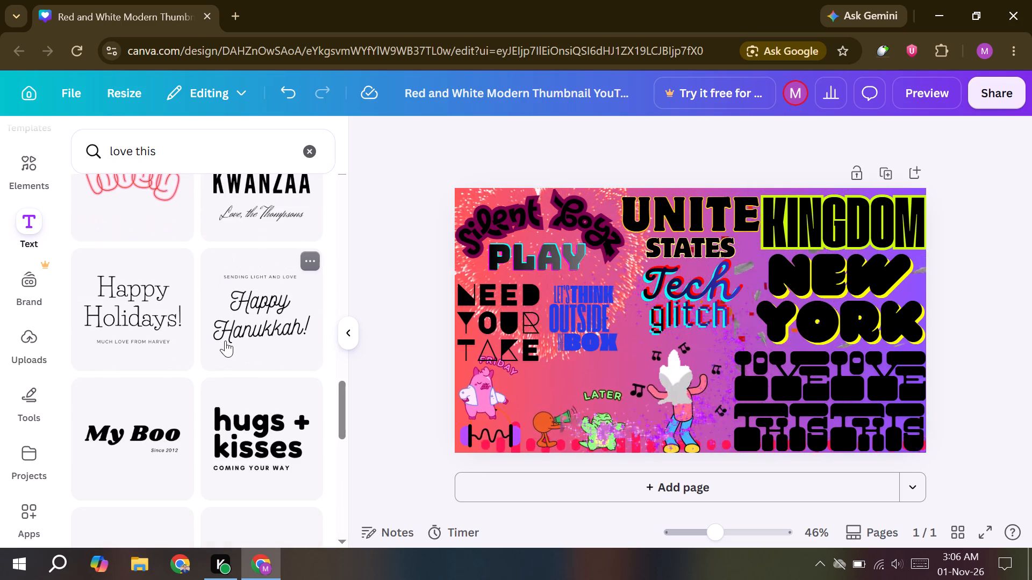
{"action": "scroll", "coordinate": [222, 352], "scroll_direction": "down", "scroll_amount": 10}
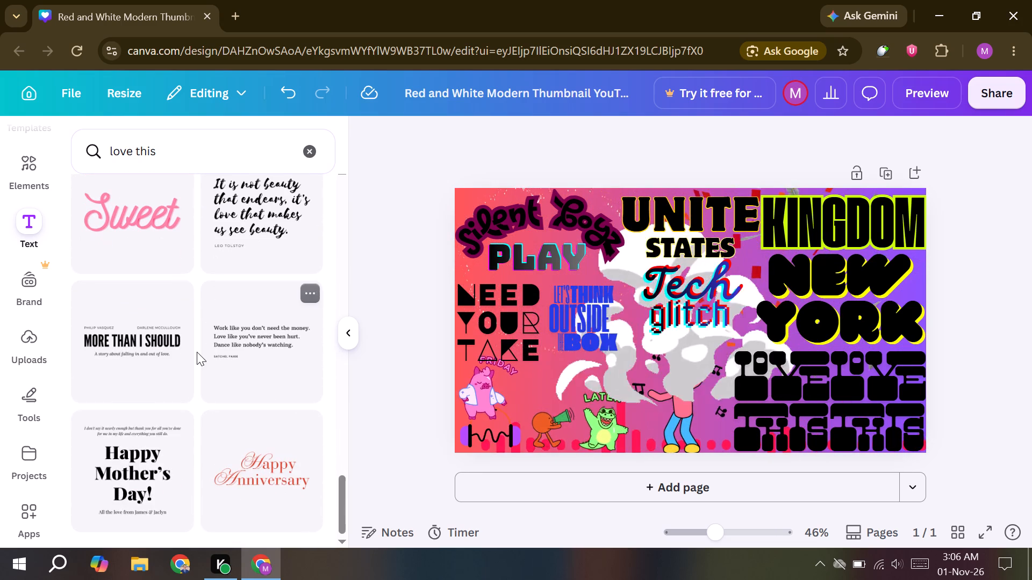
{"action": "scroll", "coordinate": [197, 352], "scroll_direction": "down", "scroll_amount": 8}
{"action": "scroll", "coordinate": [206, 347], "scroll_direction": "up", "scroll_amount": 2}
{"action": "scroll", "coordinate": [200, 344], "scroll_direction": "down", "scroll_amount": 11}
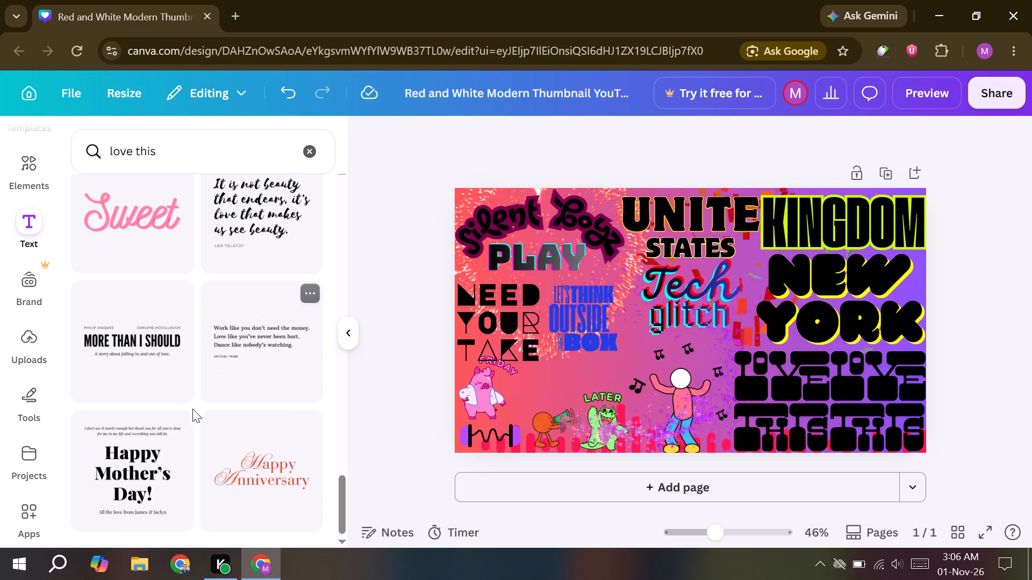
{"action": "scroll", "coordinate": [192, 409], "scroll_direction": "down", "scroll_amount": 7}
{"action": "scroll", "coordinate": [144, 416], "scroll_direction": "up", "scroll_amount": 6}
{"action": "scroll", "coordinate": [191, 431], "scroll_direction": "down", "scroll_amount": 9}
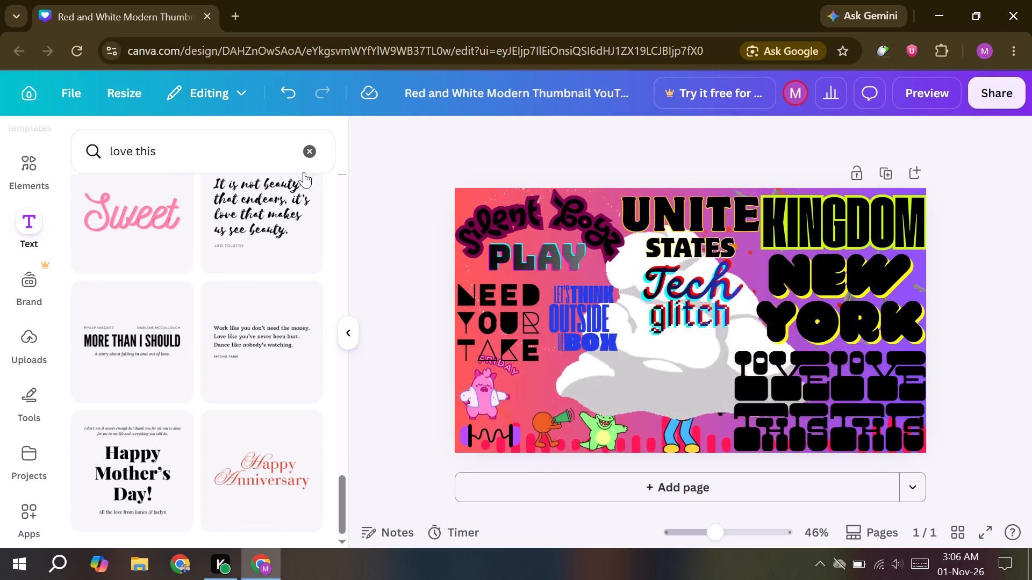
Clear the text search and browse the full collection of font combinations for another headline style.
{"action": "left_click", "coordinate": [311, 155]}
{"action": "scroll", "coordinate": [236, 287], "scroll_direction": "up", "scroll_amount": 1}
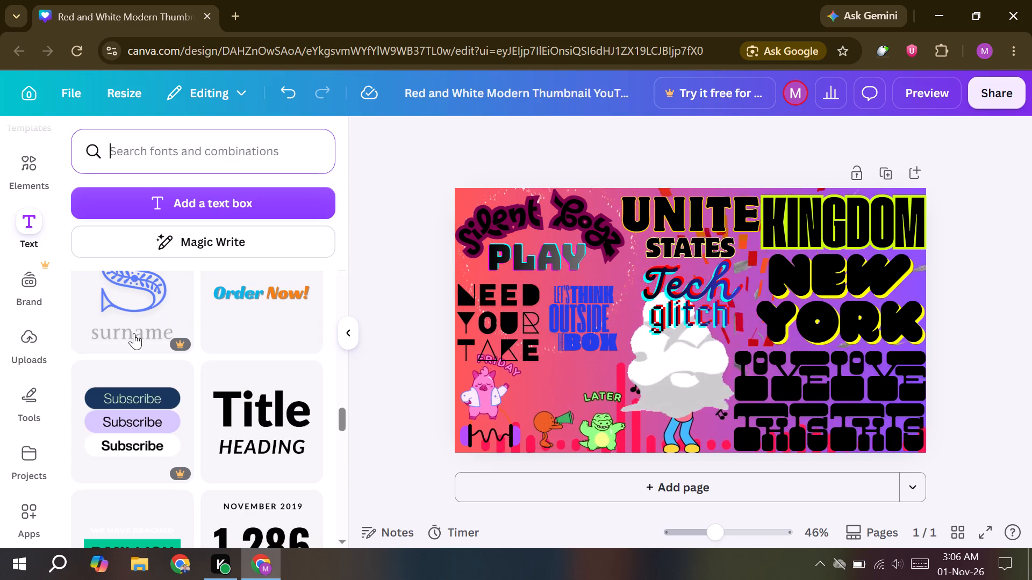
{"action": "scroll", "coordinate": [220, 339], "scroll_direction": "down", "scroll_amount": 20}
{"action": "scroll", "coordinate": [220, 339], "scroll_direction": "down", "scroll_amount": 2}
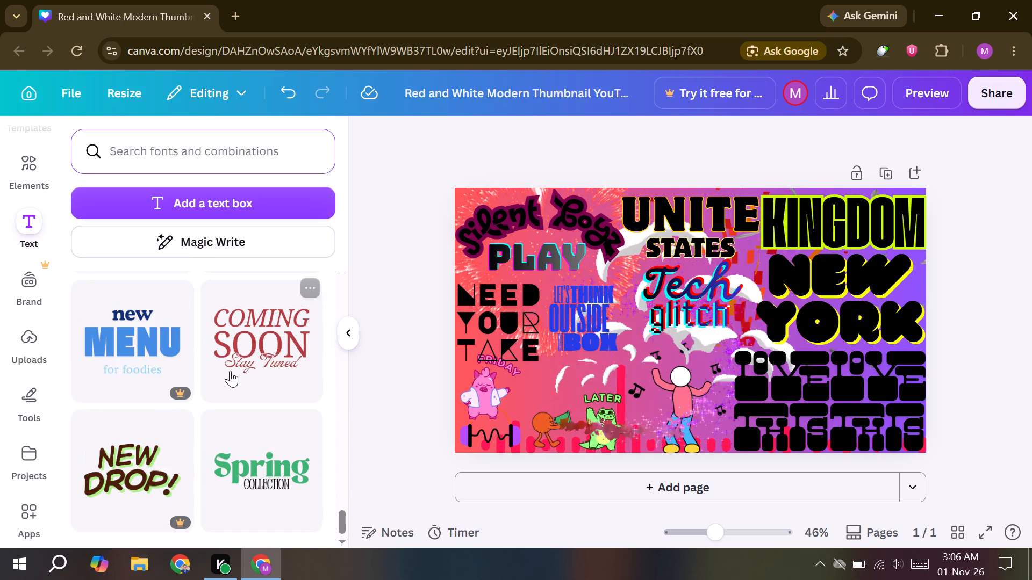
{"action": "scroll", "coordinate": [200, 386], "scroll_direction": "down", "scroll_amount": 8}
{"action": "scroll", "coordinate": [224, 441], "scroll_direction": "up", "scroll_amount": 4}
{"action": "scroll", "coordinate": [221, 441], "scroll_direction": "down", "scroll_amount": 7}
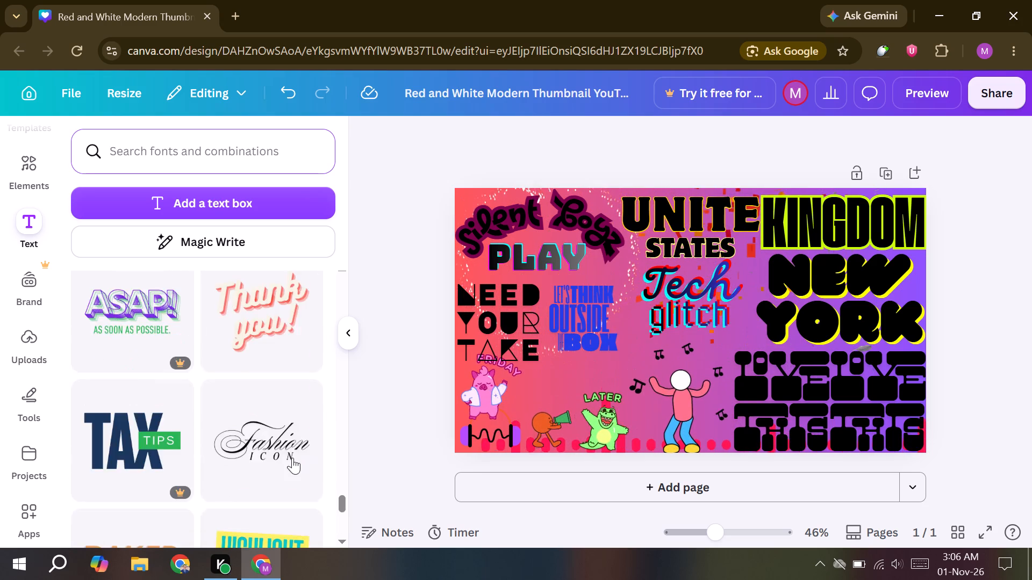
{"action": "scroll", "coordinate": [292, 458], "scroll_direction": "down", "scroll_amount": 2}
{"action": "scroll", "coordinate": [298, 378], "scroll_direction": "down", "scroll_amount": 5}
{"action": "scroll", "coordinate": [183, 437], "scroll_direction": "down", "scroll_amount": 2}
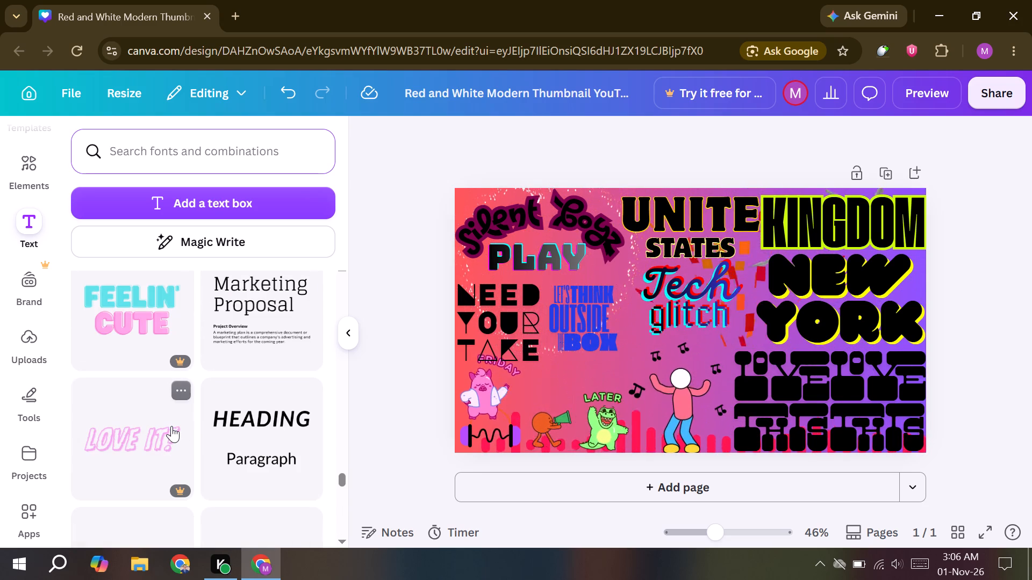
{"action": "scroll", "coordinate": [159, 425], "scroll_direction": "down", "scroll_amount": 5}
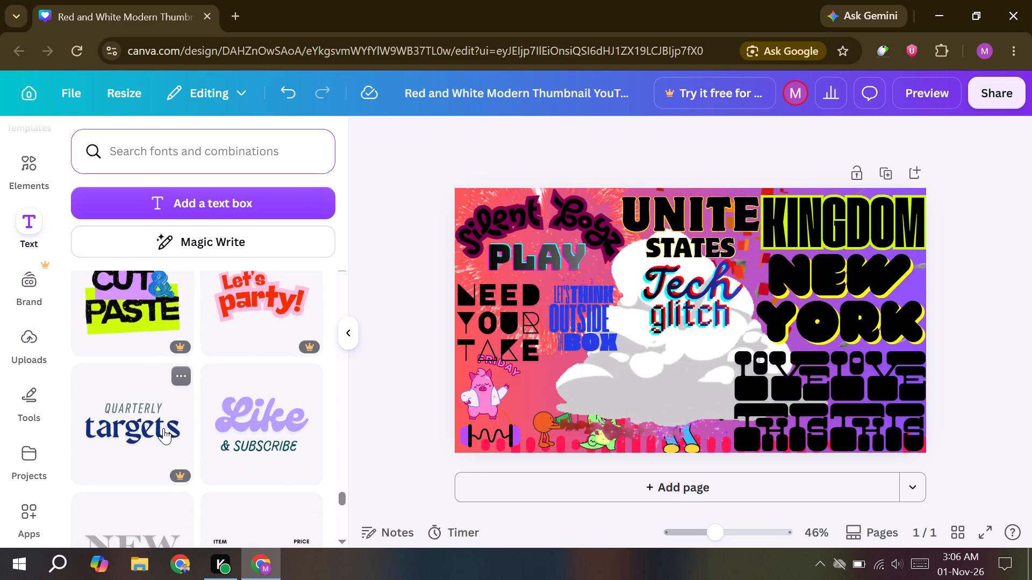
{"action": "scroll", "coordinate": [167, 426], "scroll_direction": "down", "scroll_amount": 1}
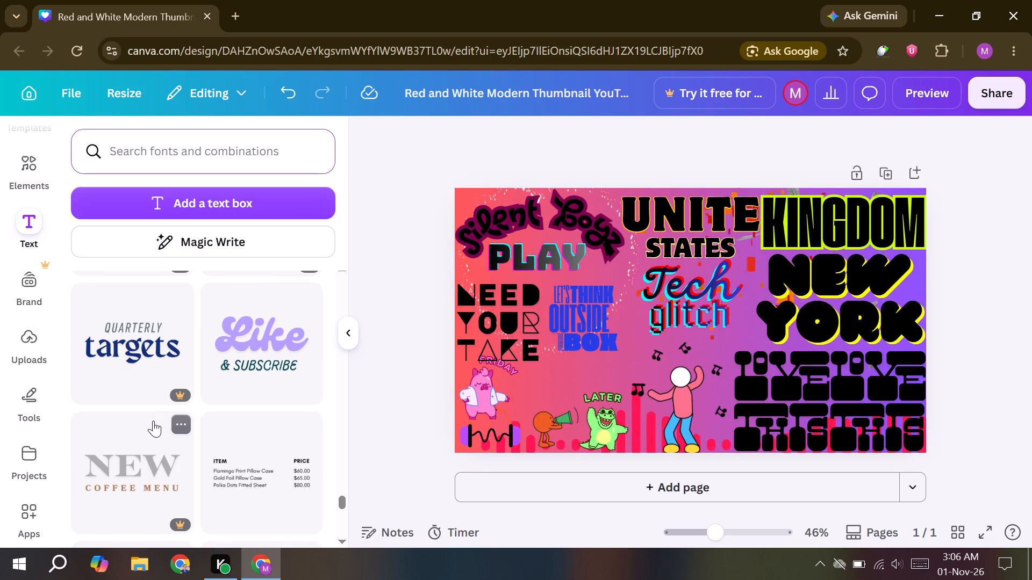
{"action": "scroll", "coordinate": [132, 419], "scroll_direction": "down", "scroll_amount": 4}
{"action": "scroll", "coordinate": [210, 412], "scroll_direction": "down", "scroll_amount": 1}
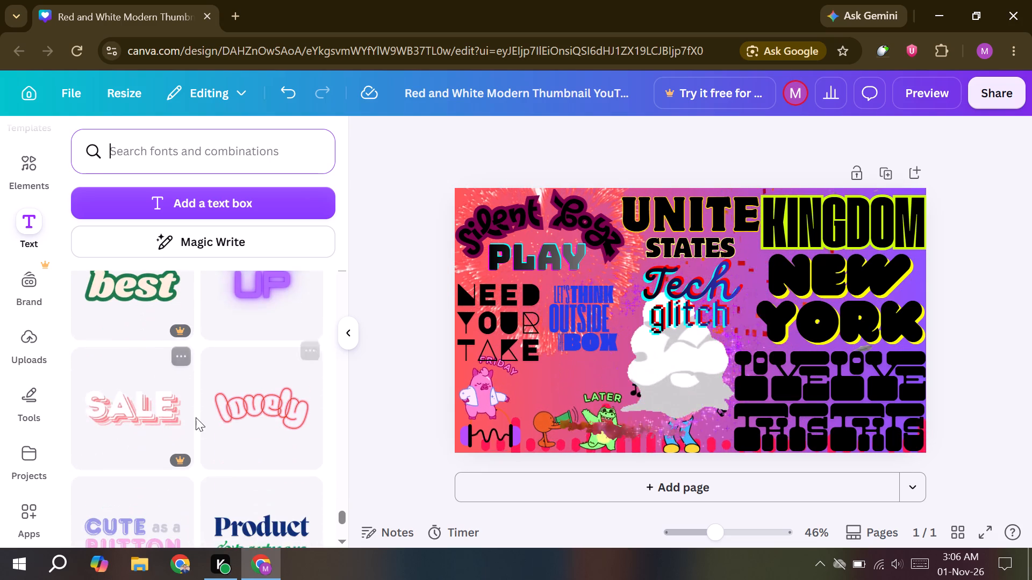
{"action": "scroll", "coordinate": [196, 417], "scroll_direction": "down", "scroll_amount": 1}
{"action": "scroll", "coordinate": [205, 415], "scroll_direction": "up", "scroll_amount": 4}
{"action": "scroll", "coordinate": [250, 416], "scroll_direction": "down", "scroll_amount": 10}
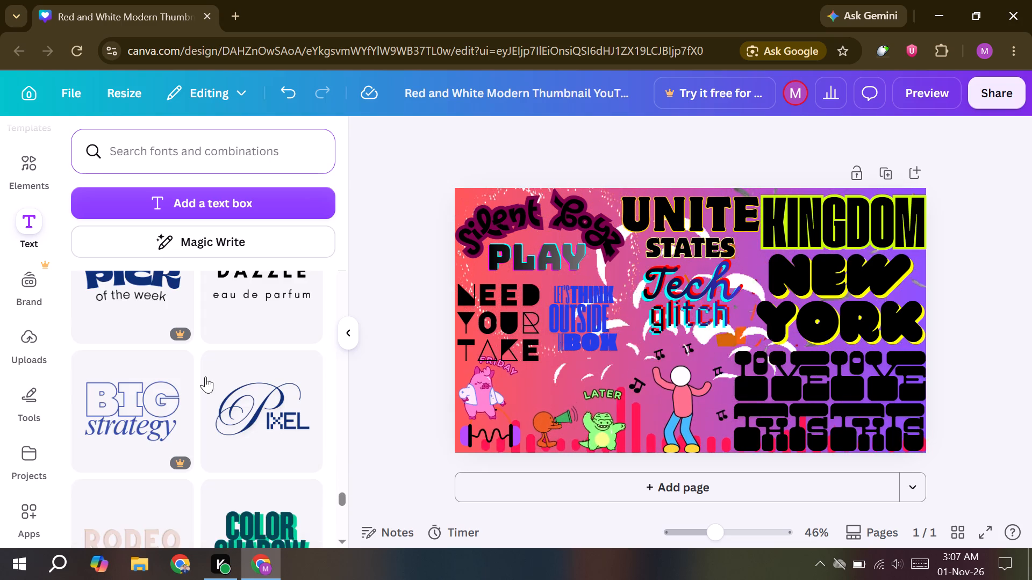
{"action": "scroll", "coordinate": [195, 380], "scroll_direction": "up", "scroll_amount": 1}
{"action": "scroll", "coordinate": [188, 376], "scroll_direction": "down", "scroll_amount": 5}
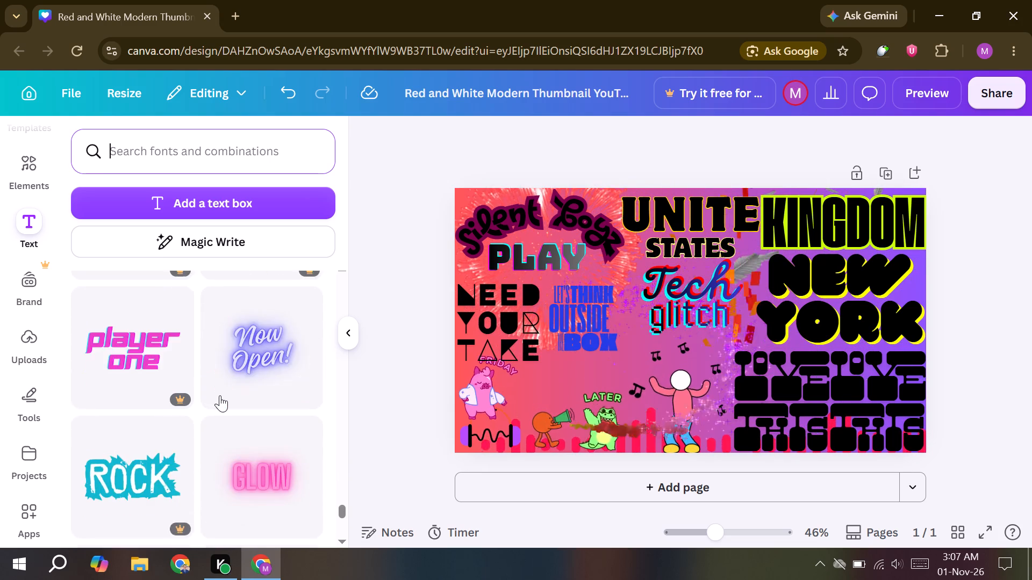
{"action": "scroll", "coordinate": [220, 395], "scroll_direction": "up", "scroll_amount": 1}
{"action": "scroll", "coordinate": [220, 395], "scroll_direction": "down", "scroll_amount": 9}
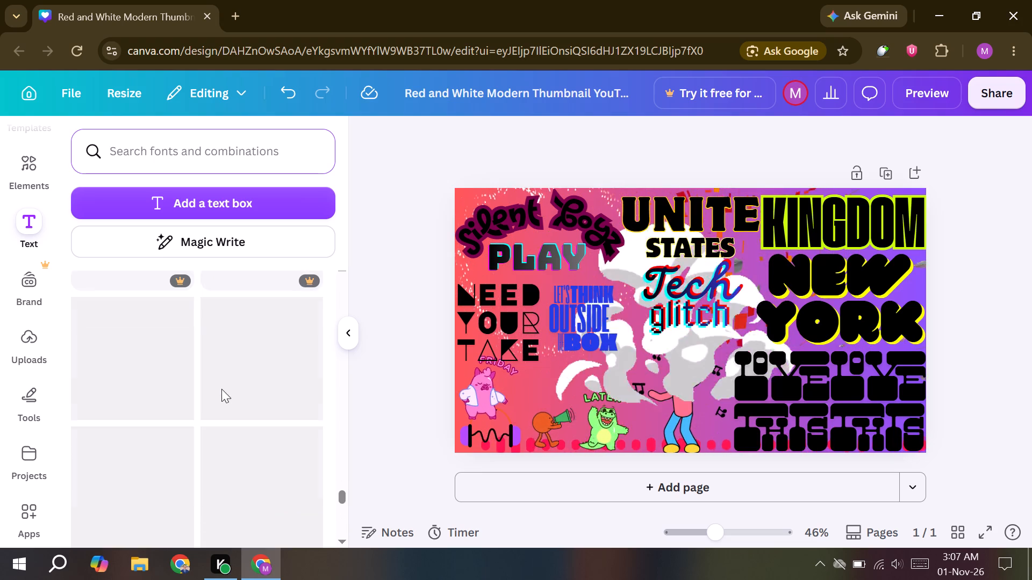
{"action": "scroll", "coordinate": [220, 389], "scroll_direction": "down", "scroll_amount": 8}
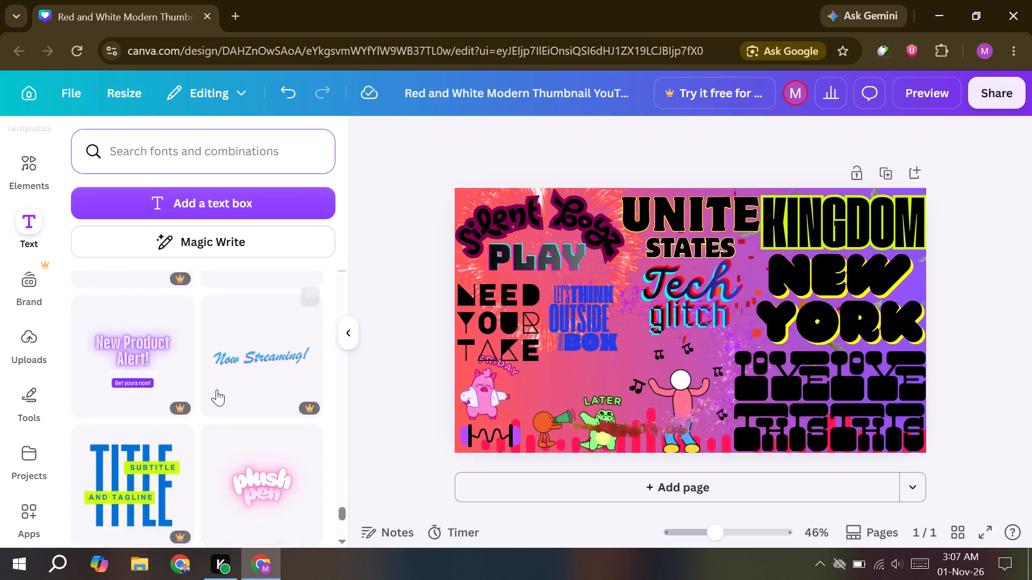
{"action": "scroll", "coordinate": [218, 391], "scroll_direction": "down", "scroll_amount": 2}
{"action": "scroll", "coordinate": [204, 383], "scroll_direction": "up", "scroll_amount": 2}
{"action": "scroll", "coordinate": [204, 381], "scroll_direction": "down", "scroll_amount": 6}
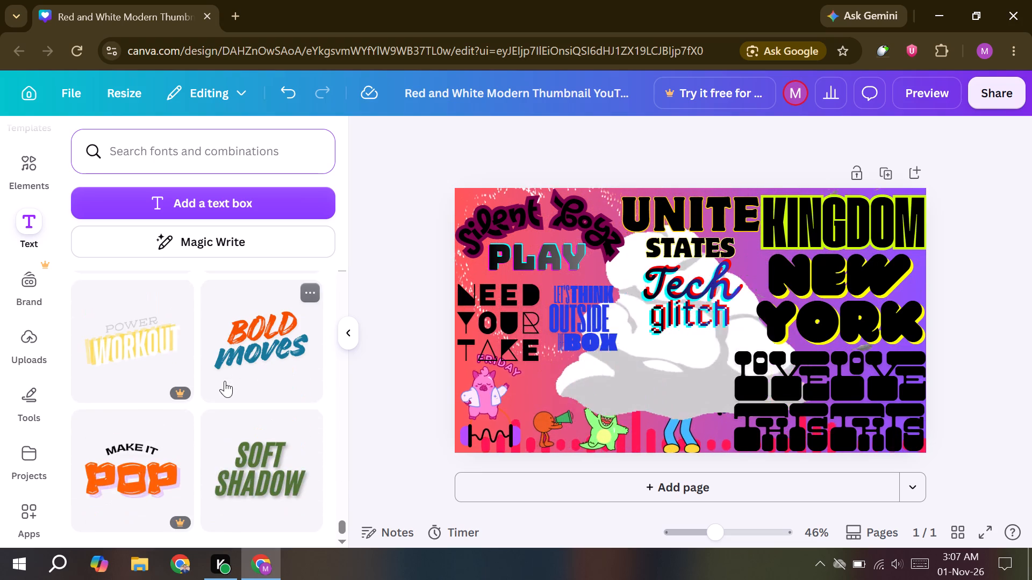
{"action": "scroll", "coordinate": [225, 381], "scroll_direction": "down", "scroll_amount": 5}
{"action": "scroll", "coordinate": [225, 381], "scroll_direction": "up", "scroll_amount": 2}
{"action": "scroll", "coordinate": [211, 383], "scroll_direction": "down", "scroll_amount": 3}
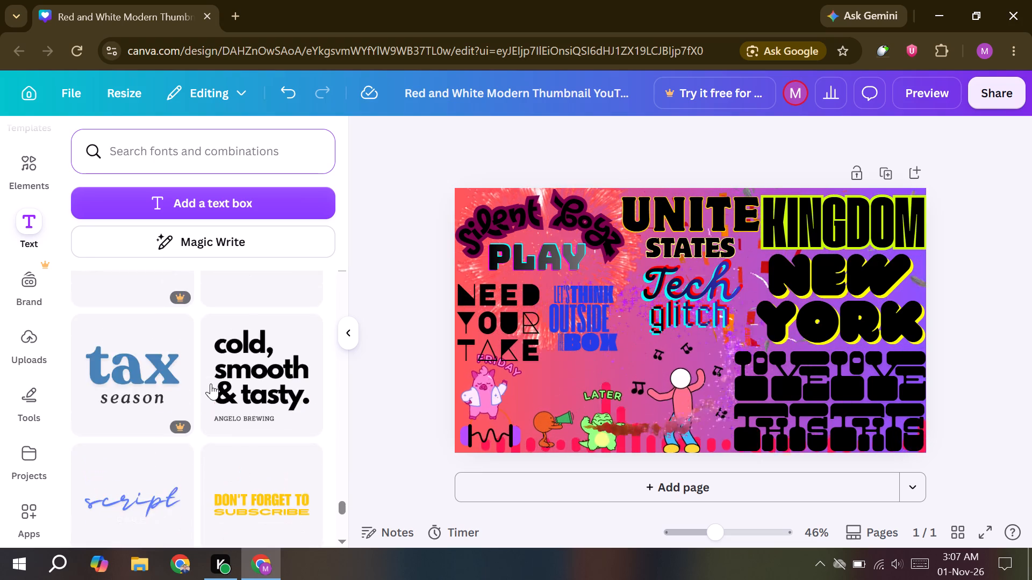
{"action": "scroll", "coordinate": [211, 383], "scroll_direction": "down", "scroll_amount": 6}
{"action": "scroll", "coordinate": [211, 383], "scroll_direction": "up", "scroll_amount": 4}
{"action": "scroll", "coordinate": [211, 383], "scroll_direction": "down", "scroll_amount": 3}
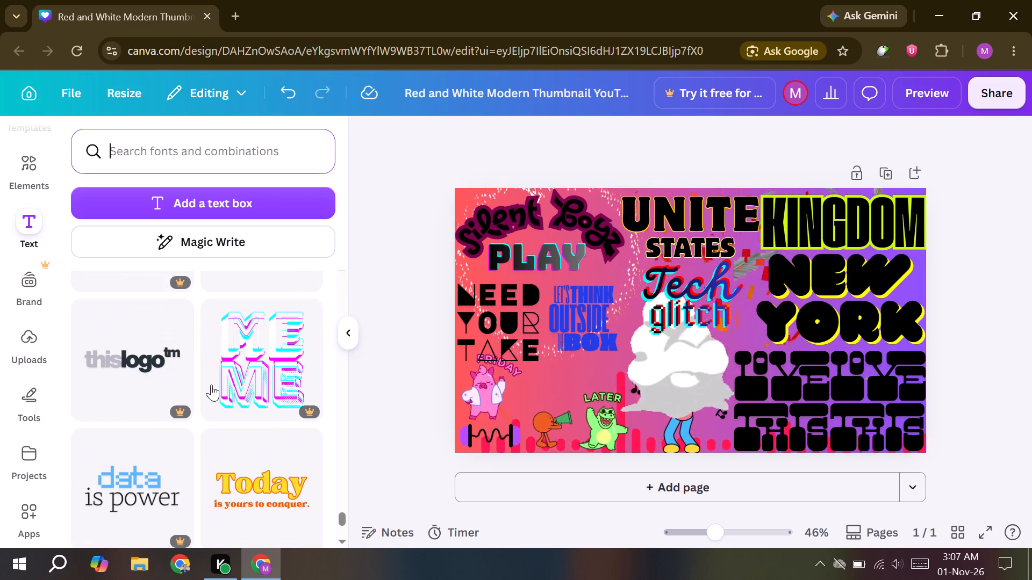
{"action": "scroll", "coordinate": [214, 385], "scroll_direction": "down", "scroll_amount": 5}
{"action": "scroll", "coordinate": [217, 384], "scroll_direction": "up", "scroll_amount": 3}
{"action": "scroll", "coordinate": [217, 384], "scroll_direction": "down", "scroll_amount": 9}
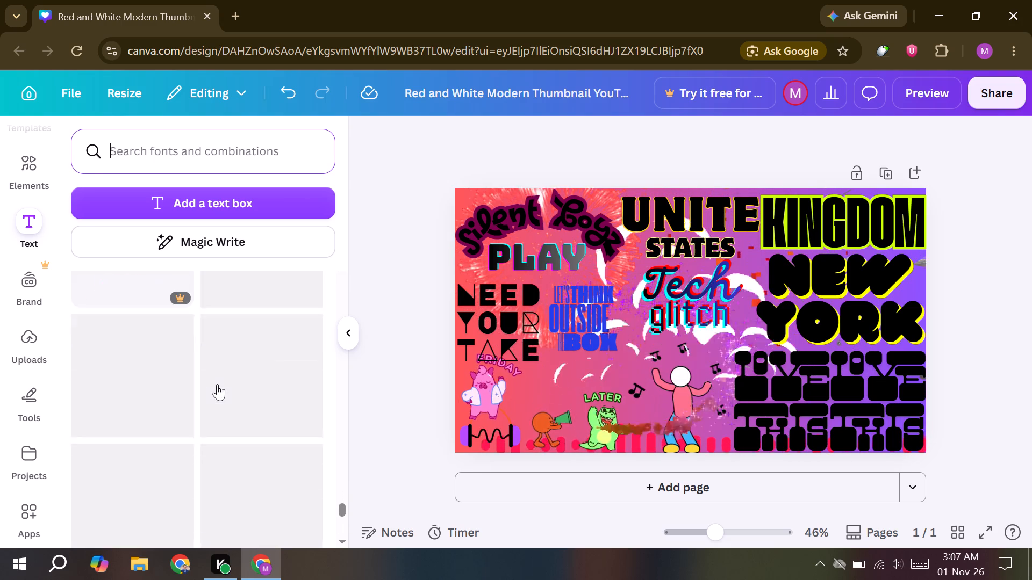
Add the blue and lime BIG NEWS font combination to the page, then narrow it and scale it down to a small graphic.
{"action": "scroll", "coordinate": [276, 361], "scroll_direction": "down", "scroll_amount": 1}
{"action": "left_click", "coordinate": [261, 326]}
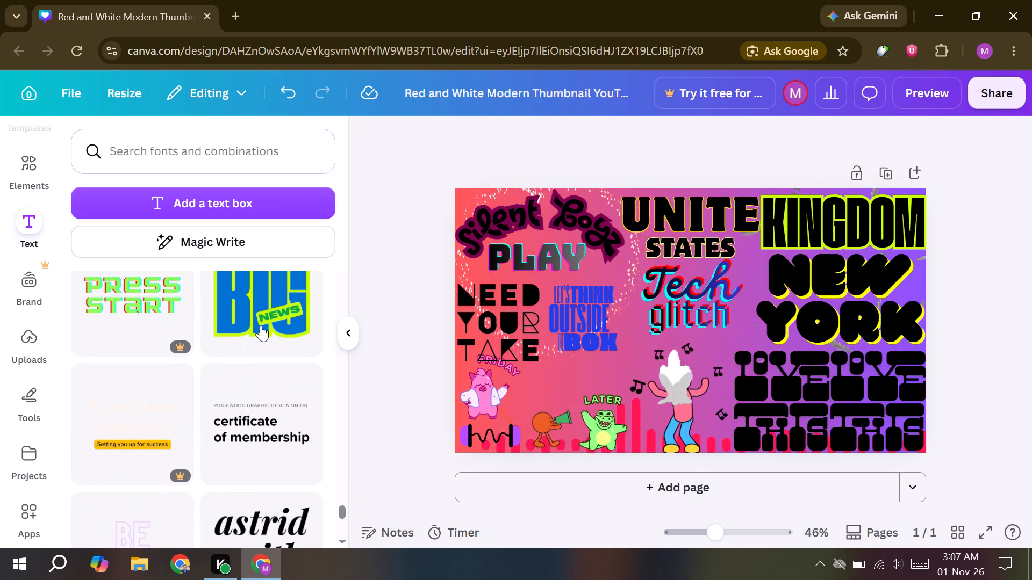
{"action": "left_click_drag", "start_coordinate": [866, 321], "coordinate": [840, 326]}
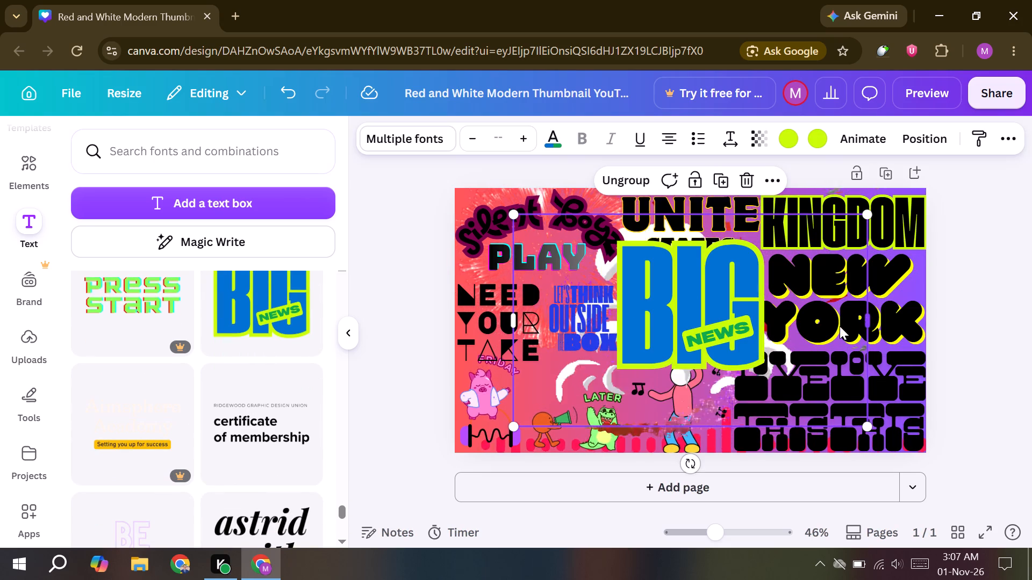
{"action": "left_click_drag", "start_coordinate": [840, 326], "coordinate": [675, 328]}
{"action": "left_click_drag", "start_coordinate": [676, 220], "coordinate": [678, 218]}
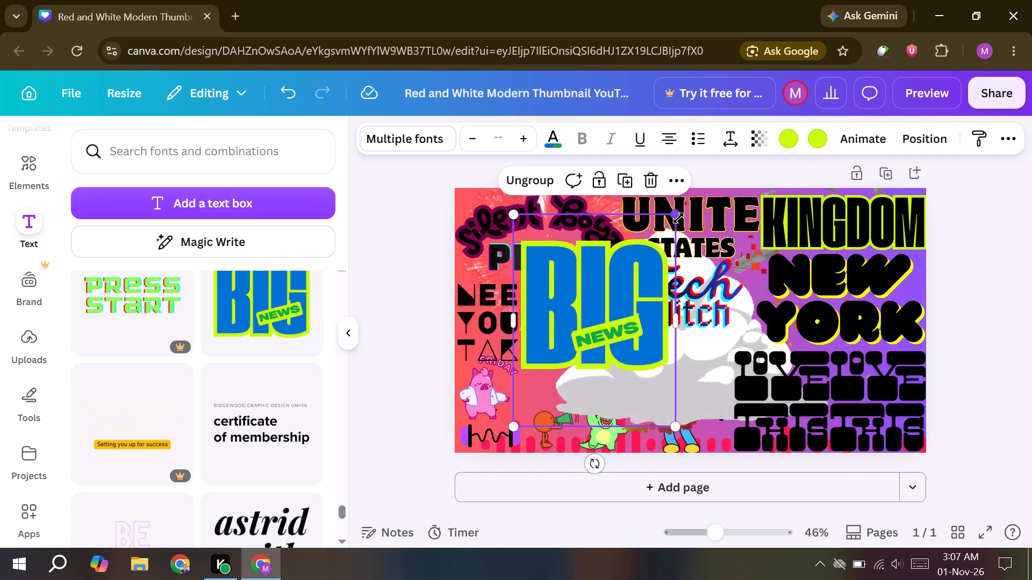
{"action": "left_click_drag", "start_coordinate": [678, 218], "coordinate": [604, 336]}
Place the BIG NEWS text between the FRIDAY pig and the LATER crocodile, above the megaphone character, sized about 141 × 185.
{"action": "left_click_drag", "start_coordinate": [557, 369], "coordinate": [557, 371]}
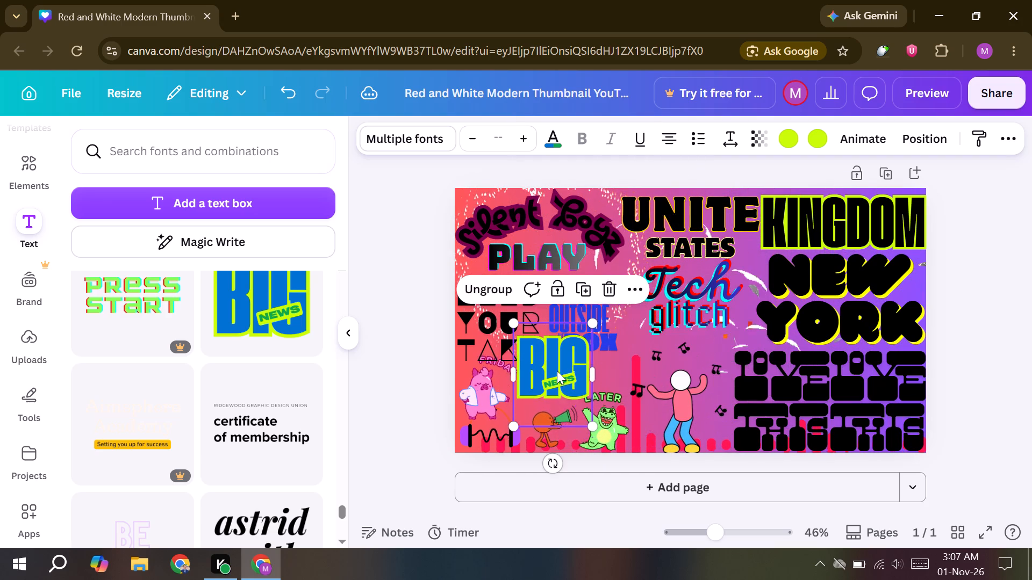
{"action": "left_click_drag", "start_coordinate": [557, 371], "coordinate": [621, 367]}
{"action": "left_click_drag", "start_coordinate": [656, 322], "coordinate": [648, 323]}
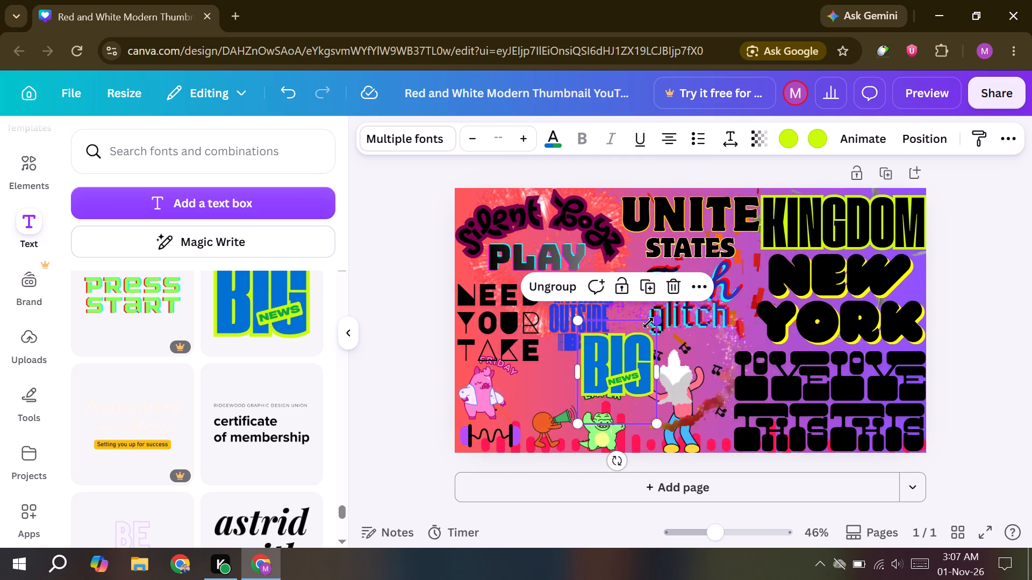
{"action": "left_click_drag", "start_coordinate": [648, 323], "coordinate": [610, 365]}
{"action": "left_click_drag", "start_coordinate": [600, 392], "coordinate": [562, 392]}
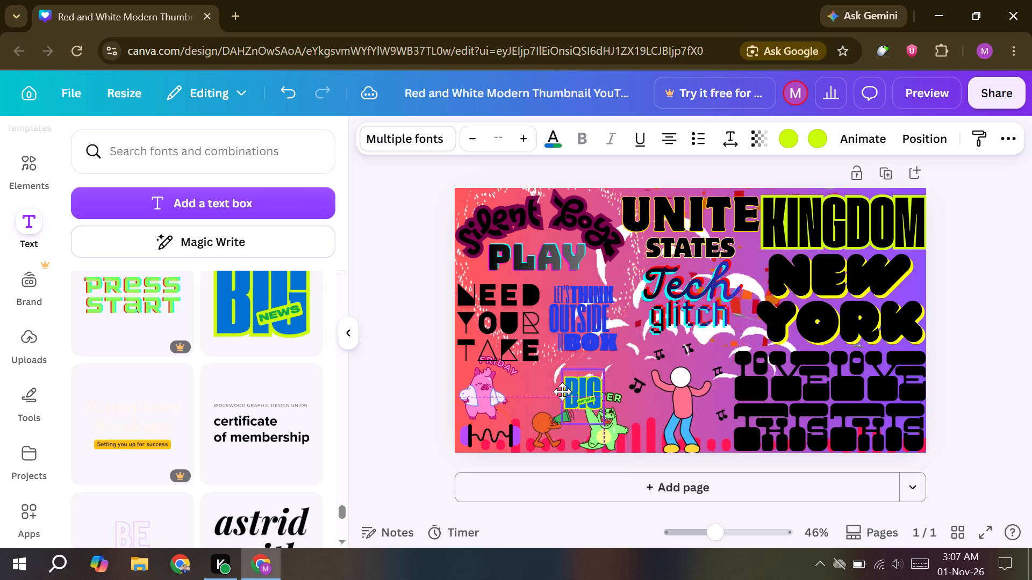
{"action": "left_click_drag", "start_coordinate": [562, 392], "coordinate": [547, 382]}
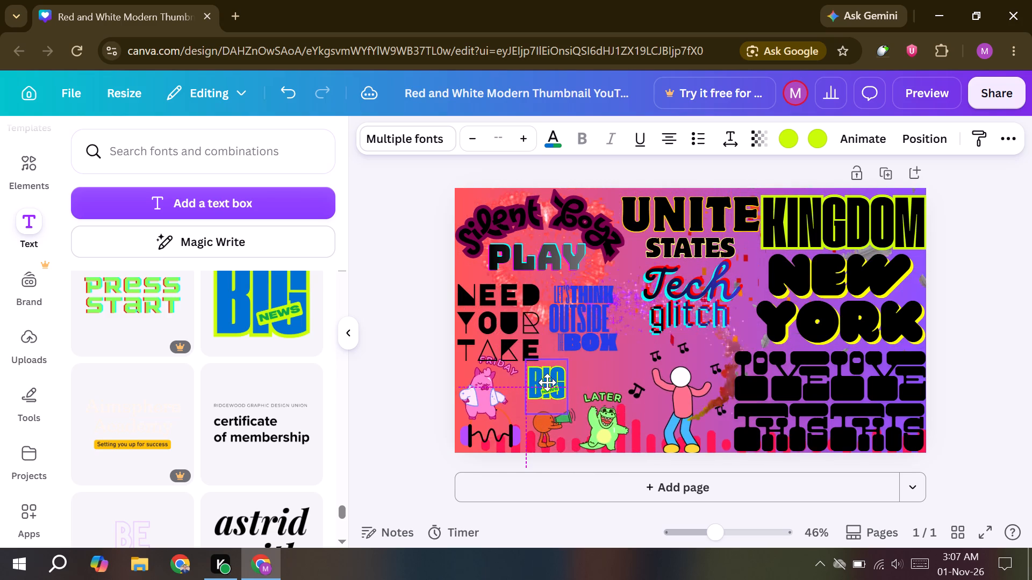
{"action": "left_click_drag", "start_coordinate": [547, 382], "coordinate": [549, 381]}
{"action": "left_click_drag", "start_coordinate": [563, 414], "coordinate": [567, 433]}
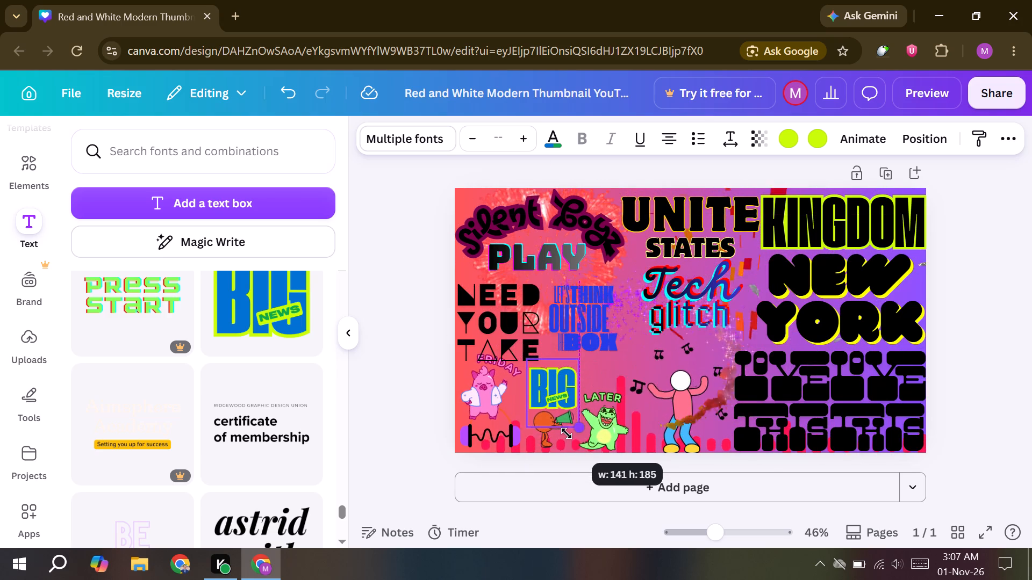
Replace the word BIG with ".com" and widen its text box so the word fits on one line.
{"action": "triple_click", "coordinate": [549, 386]}
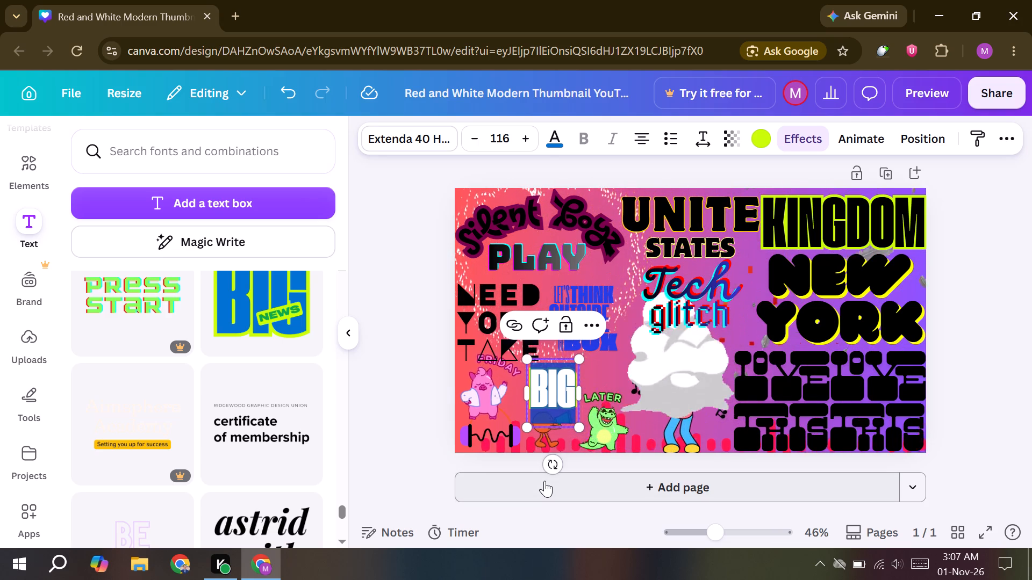
{"action": "type", "text": ".com"}
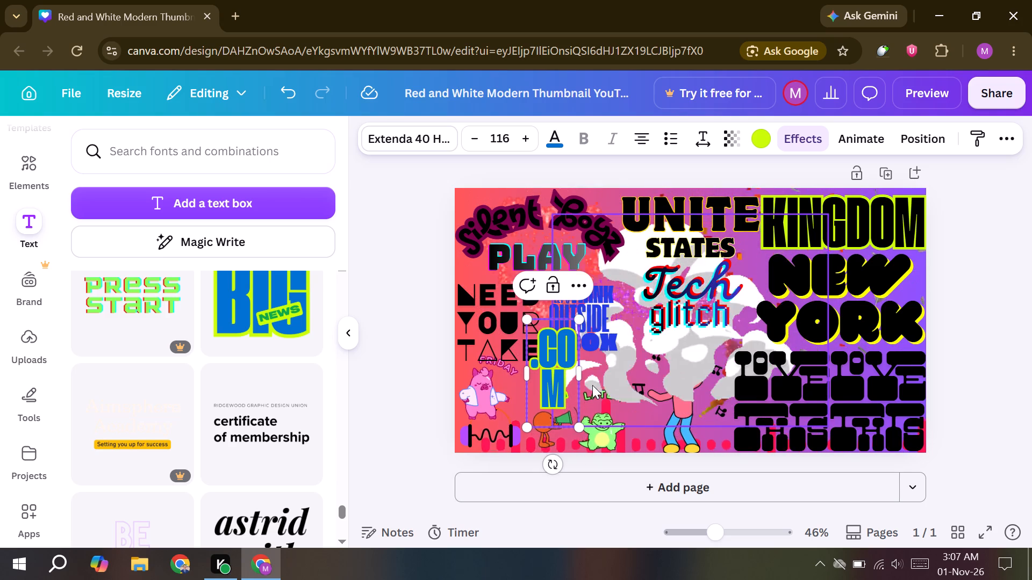
{"action": "left_click_drag", "start_coordinate": [582, 377], "coordinate": [613, 375]}
{"action": "left_click_drag", "start_coordinate": [614, 394], "coordinate": [608, 395]}
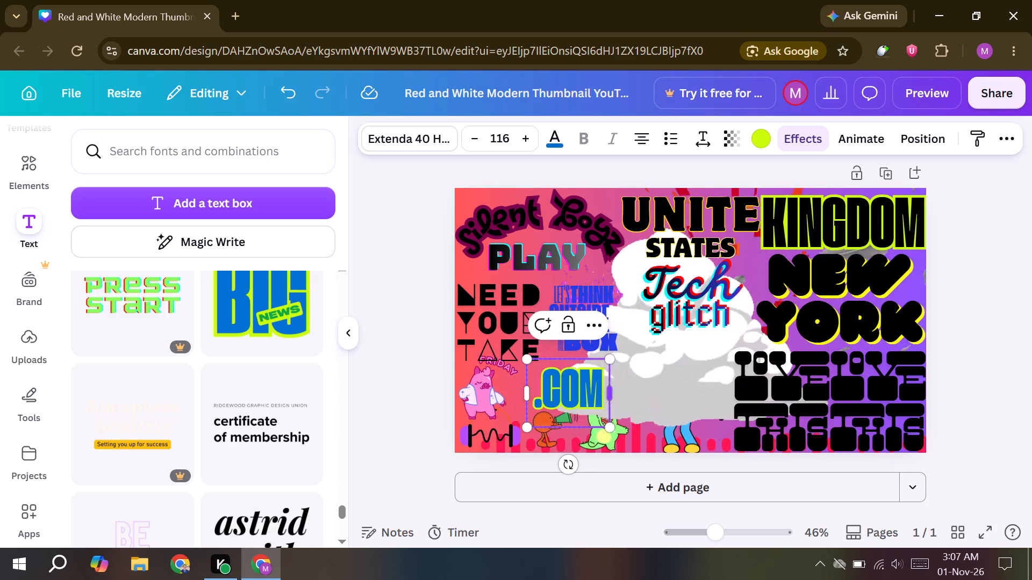
{"action": "left_click_drag", "start_coordinate": [608, 395], "coordinate": [605, 396]}
{"action": "left_click_drag", "start_coordinate": [571, 396], "coordinate": [557, 398]}
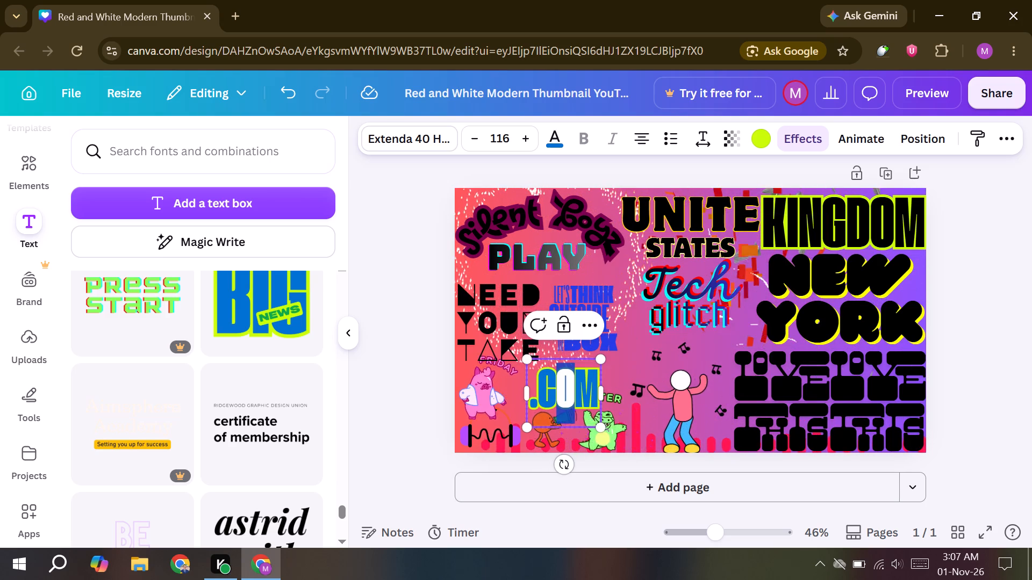
{"action": "left_click_drag", "start_coordinate": [557, 398], "coordinate": [551, 398]}
{"action": "left_click_drag", "start_coordinate": [961, 337], "coordinate": [955, 337]}
Move the .COM graphic slightly closer to the FRIDAY pig, just above the megaphone character.
{"action": "left_click", "coordinate": [574, 390]}
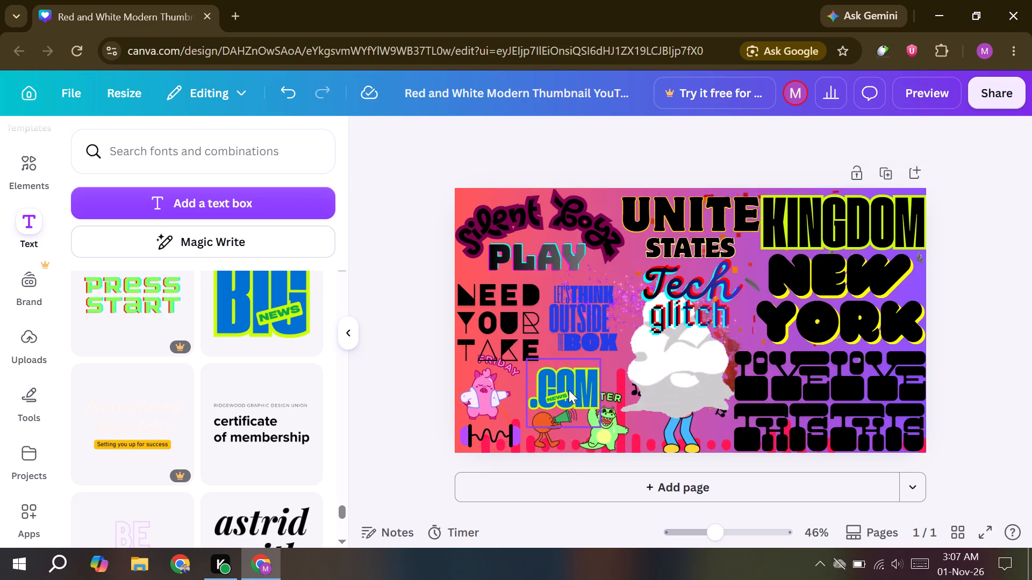
{"action": "left_click_drag", "start_coordinate": [569, 390], "coordinate": [555, 383]}
Recolour the .COM graphic's text with the default black-to-dark-blue gradient.
{"action": "left_click", "coordinate": [553, 132]}
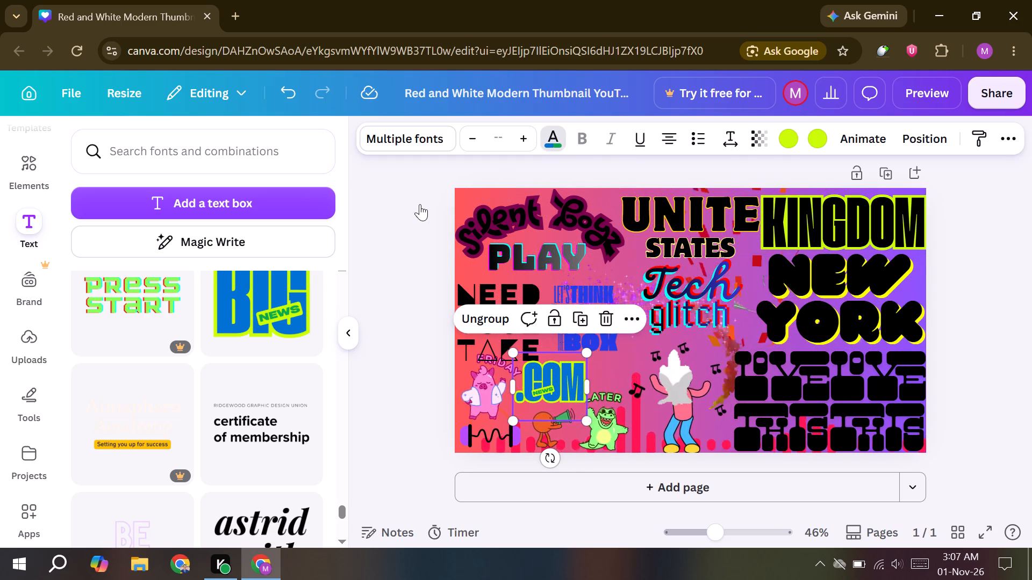
{"action": "scroll", "coordinate": [204, 291], "scroll_direction": "down", "scroll_amount": 9}
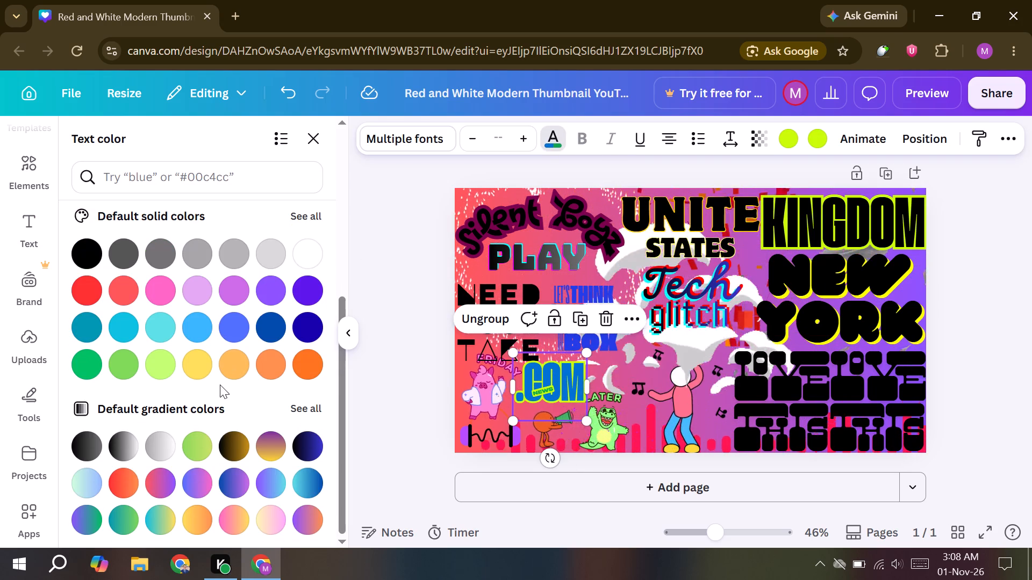
{"action": "left_click", "coordinate": [307, 452]}
{"action": "scroll", "coordinate": [306, 456], "scroll_direction": "down", "scroll_amount": 4}
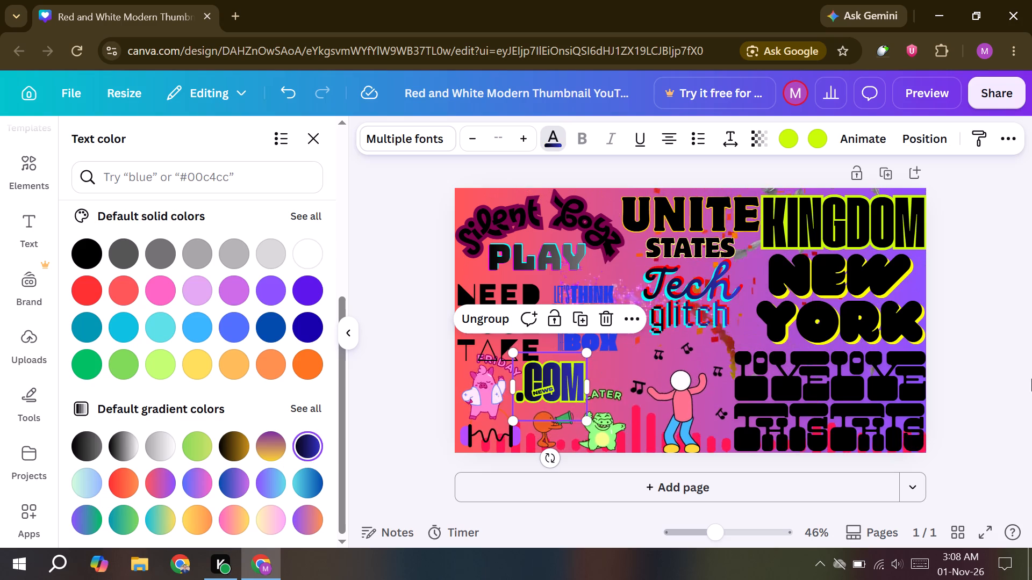
{"action": "left_click", "coordinate": [1031, 277]}
{"action": "left_click", "coordinate": [1024, 278]}
Apply the same black-to-dark-blue gradient to the UNITE STATES, KINGDOM and NEW YORK headlines.
{"action": "left_click", "coordinate": [683, 220]}
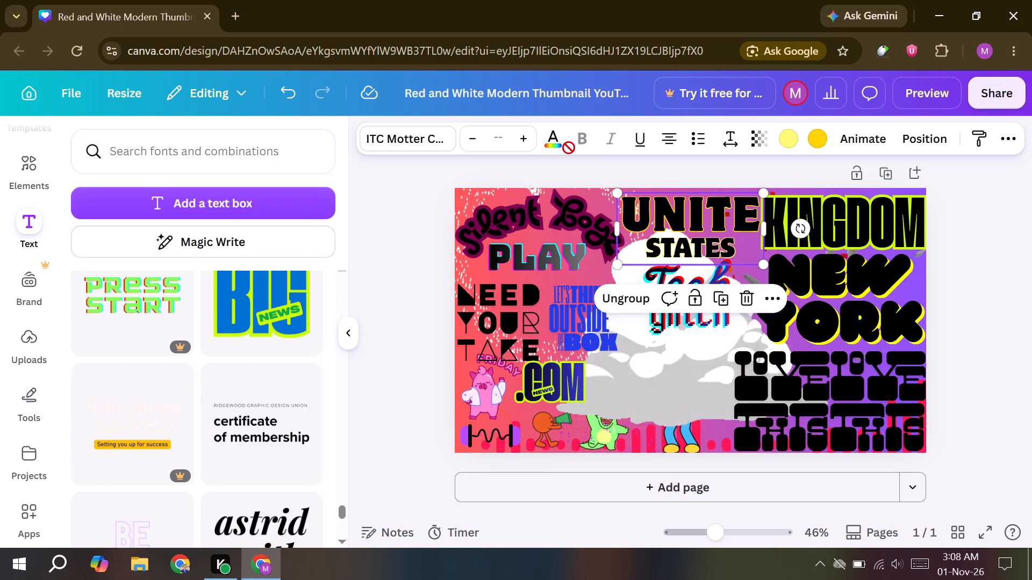
{"action": "left_click", "coordinate": [556, 143]}
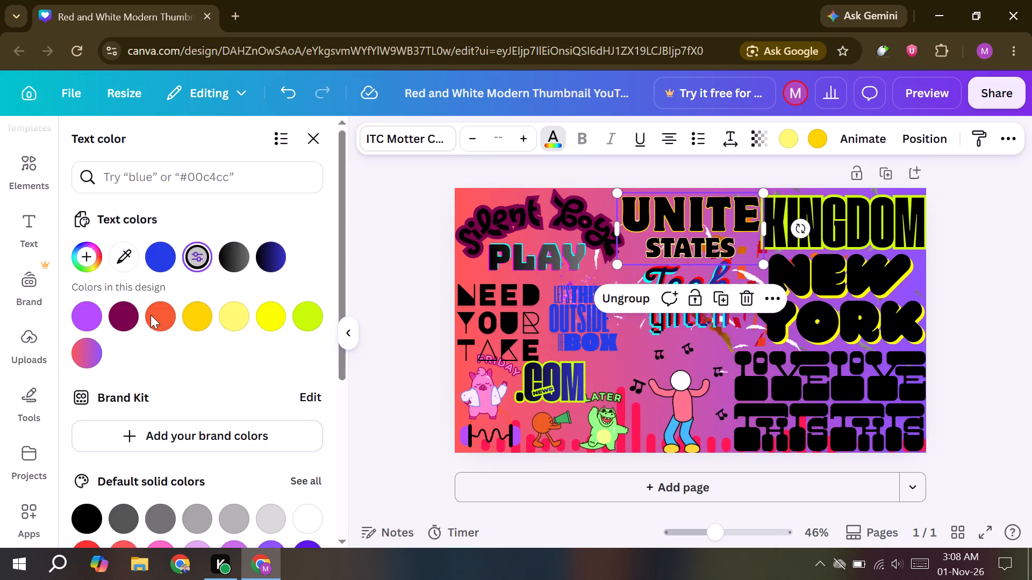
{"action": "left_click", "coordinate": [274, 260]}
{"action": "double_click", "coordinate": [992, 231]}
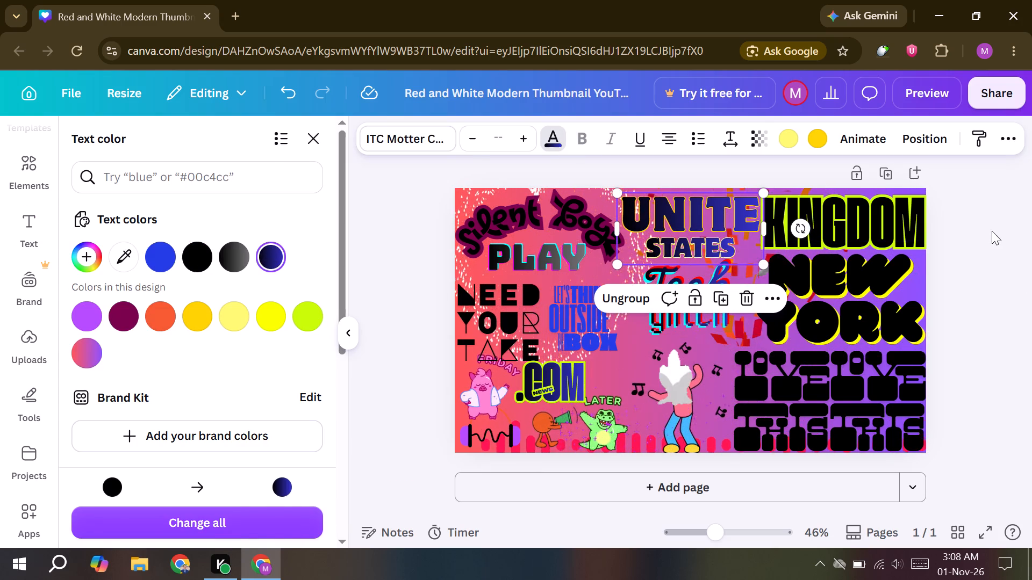
{"action": "left_click", "coordinate": [857, 227]}
{"action": "left_click", "coordinate": [558, 142]}
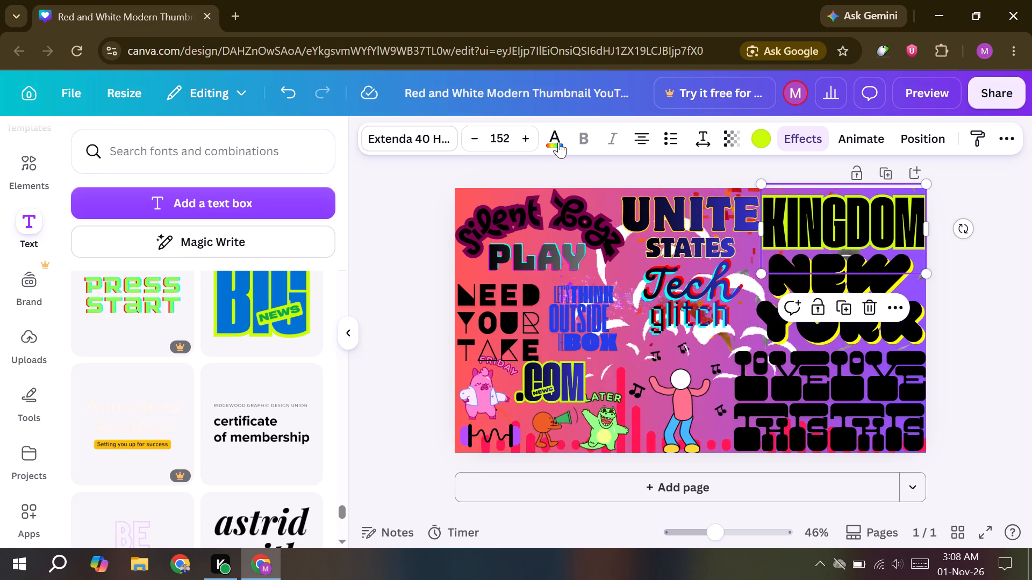
{"action": "left_click", "coordinate": [239, 259]}
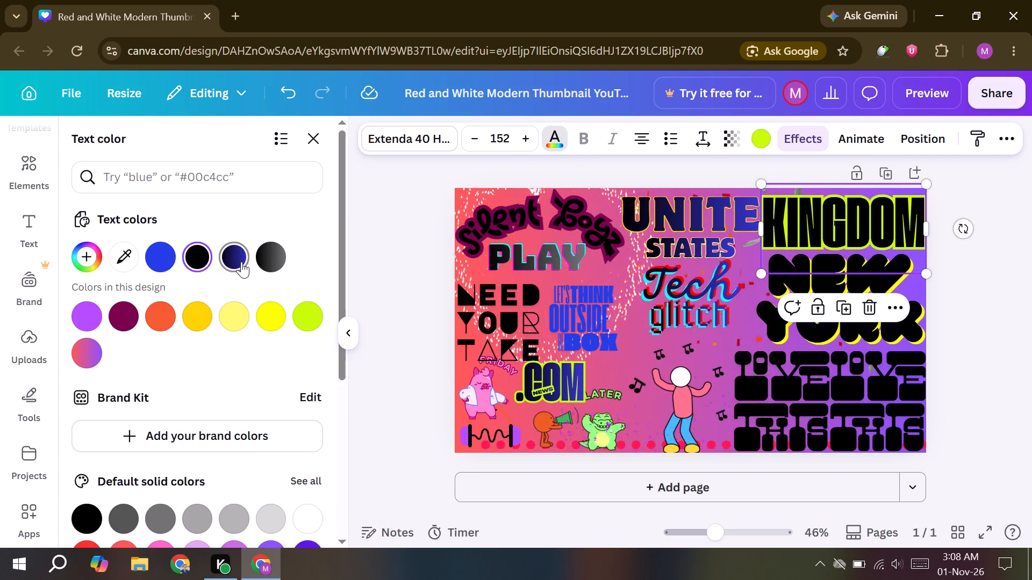
{"action": "double_click", "coordinate": [1002, 234]}
{"action": "left_click", "coordinate": [869, 297]}
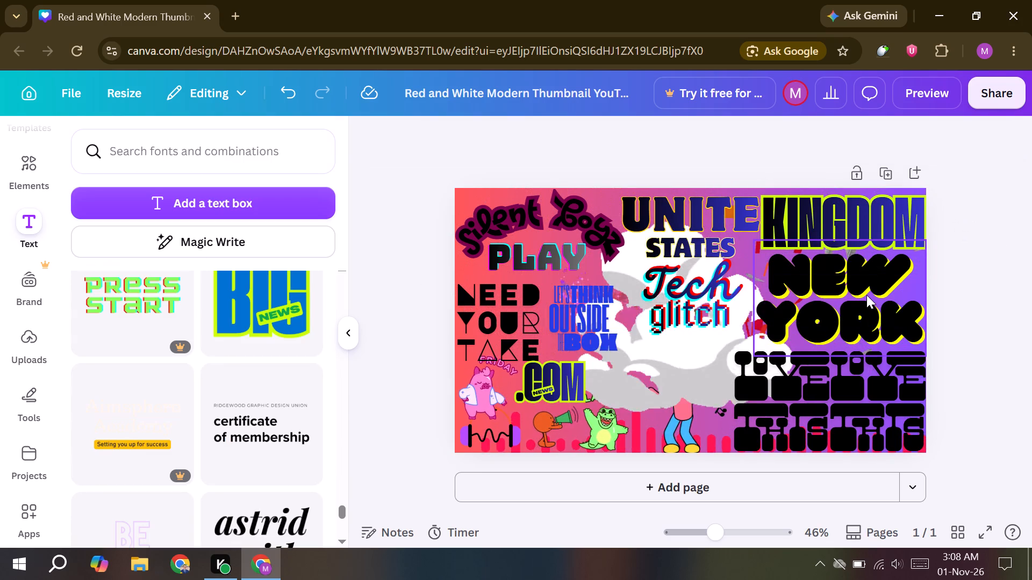
{"action": "left_click", "coordinate": [548, 136]}
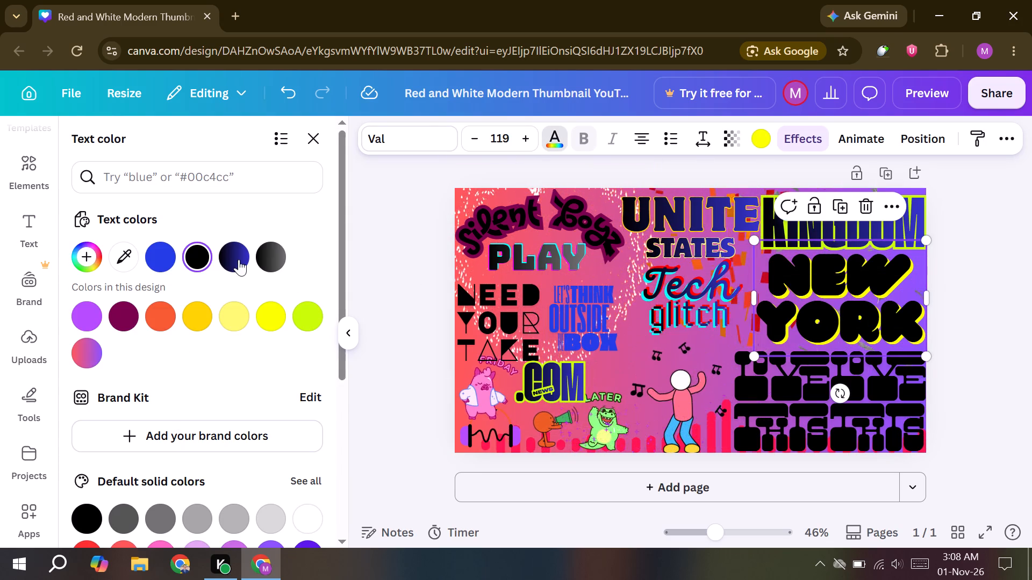
{"action": "left_click", "coordinate": [239, 253]}
{"action": "double_click", "coordinate": [1012, 280]}
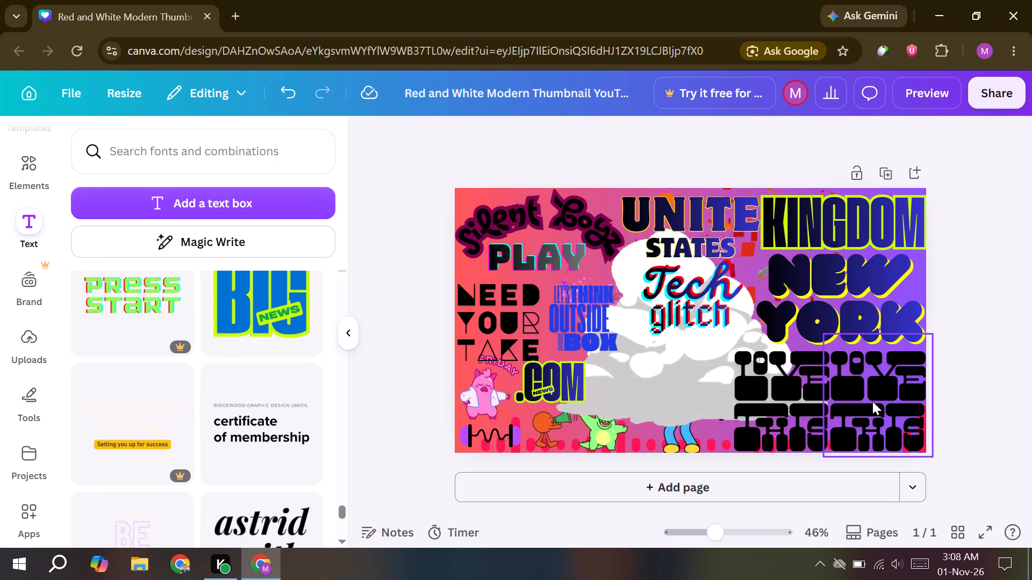
Apply the black-to-dark-blue gradient to both LOVE THIS text blocks beneath the NEW YORK headline.
{"action": "left_click", "coordinate": [872, 401]}
{"action": "left_click", "coordinate": [576, 141]}
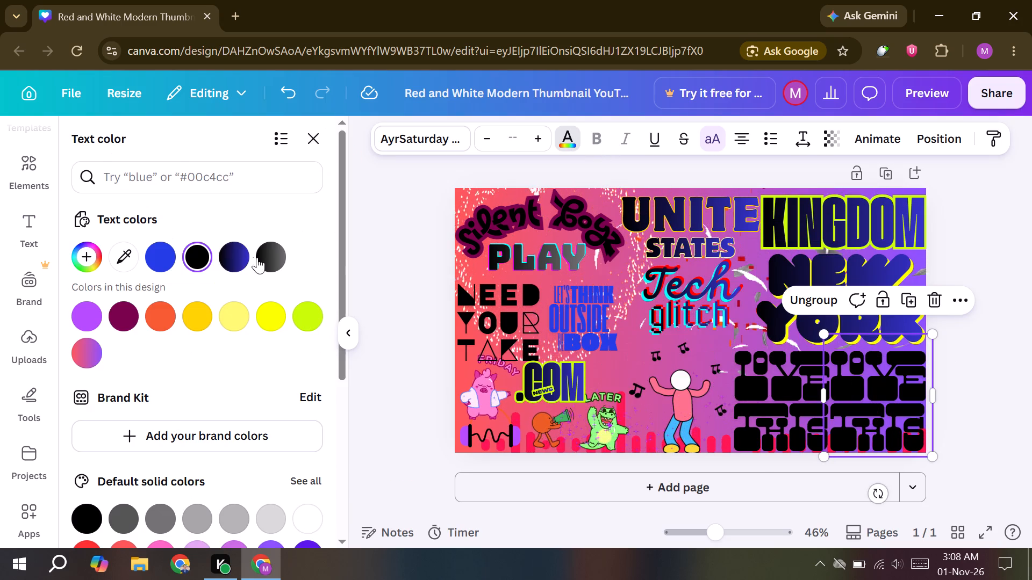
{"action": "left_click", "coordinate": [235, 247]}
{"action": "double_click", "coordinate": [975, 241]}
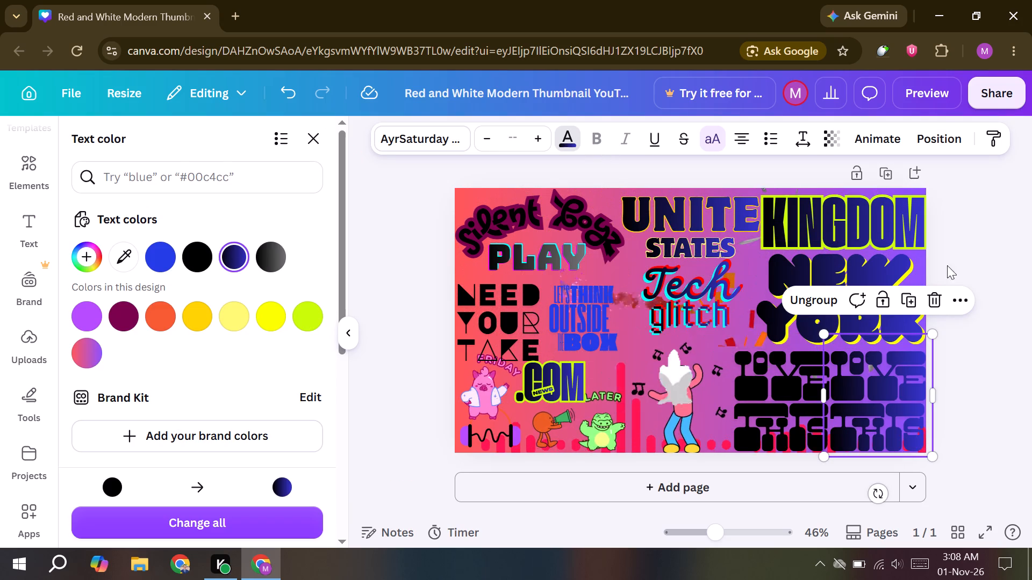
{"action": "left_click", "coordinate": [775, 393]}
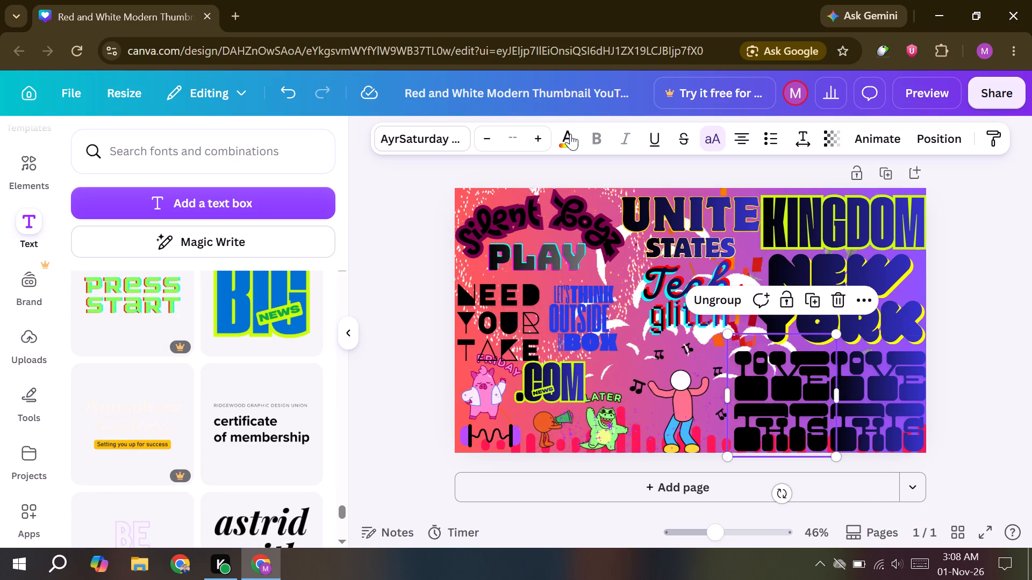
{"action": "left_click", "coordinate": [568, 135]}
{"action": "left_click", "coordinate": [226, 258]}
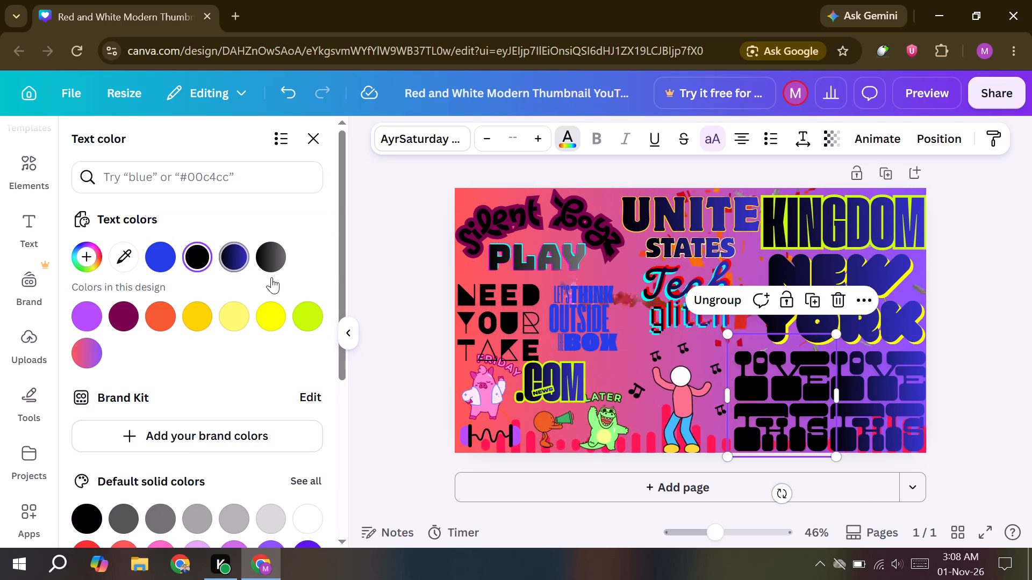
{"action": "double_click", "coordinate": [1023, 267]}
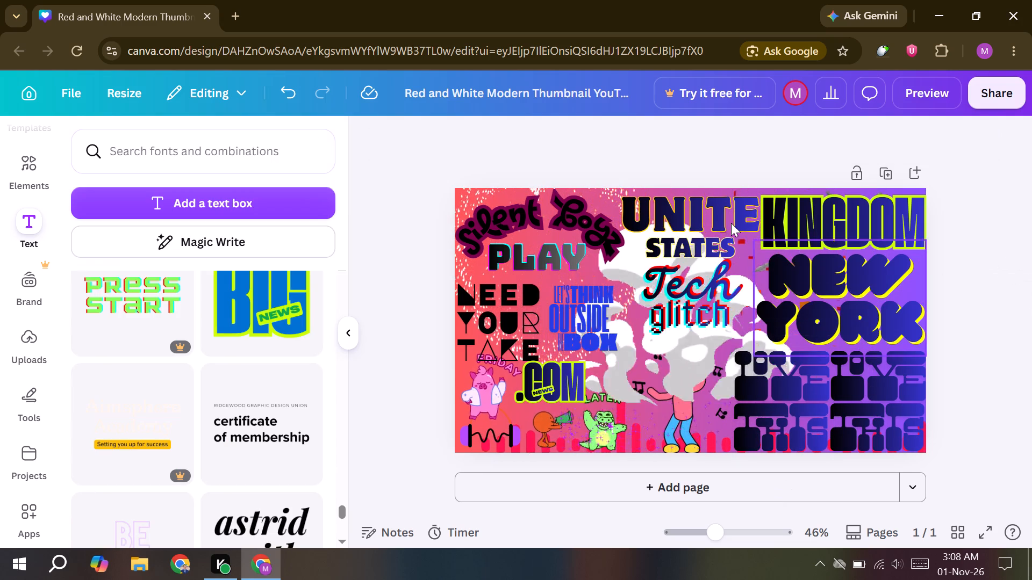
Recolour the PLAY text and the curved Silent Boyz headline with the black-to-dark-blue gradient.
{"action": "left_click", "coordinate": [567, 213]}
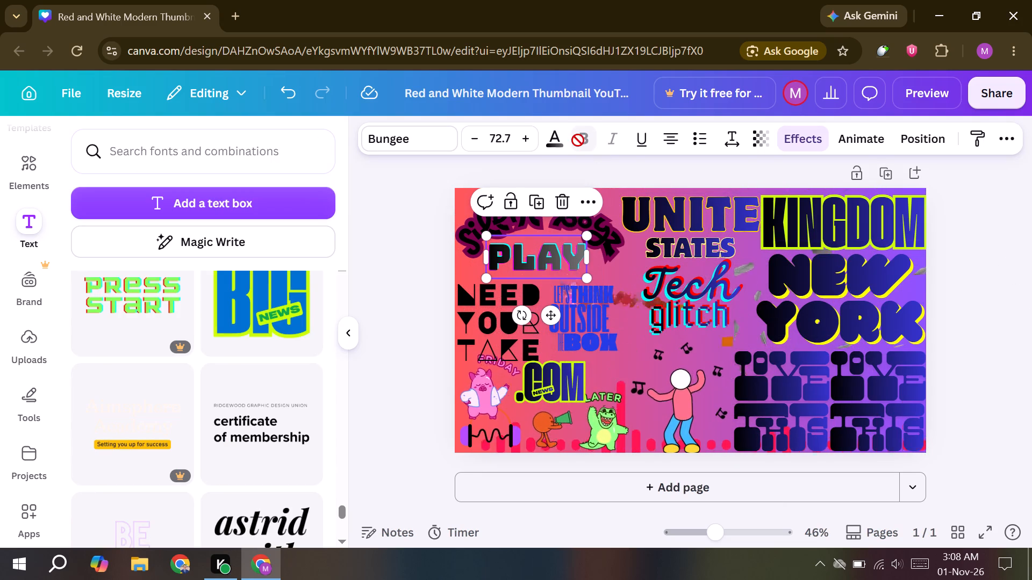
{"action": "left_click", "coordinate": [562, 138]}
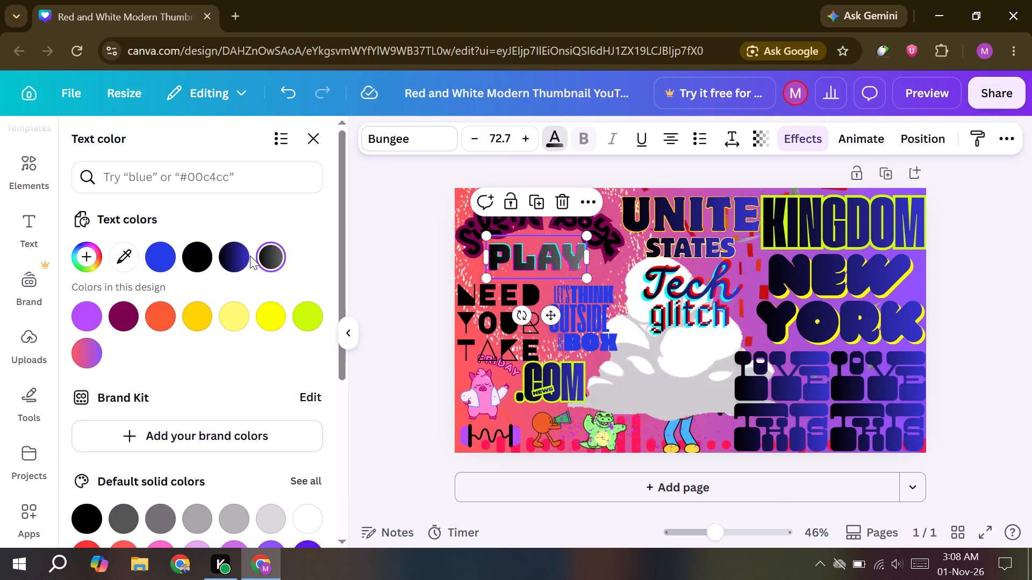
{"action": "left_click", "coordinate": [232, 261]}
{"action": "double_click", "coordinate": [419, 271]}
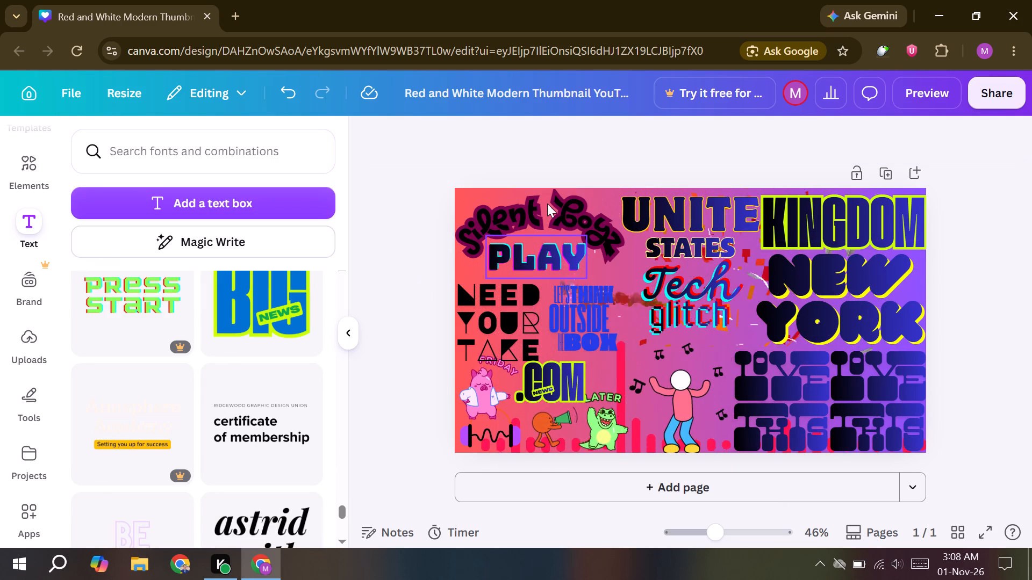
{"action": "left_click", "coordinate": [547, 204]}
{"action": "left_click", "coordinate": [557, 139]}
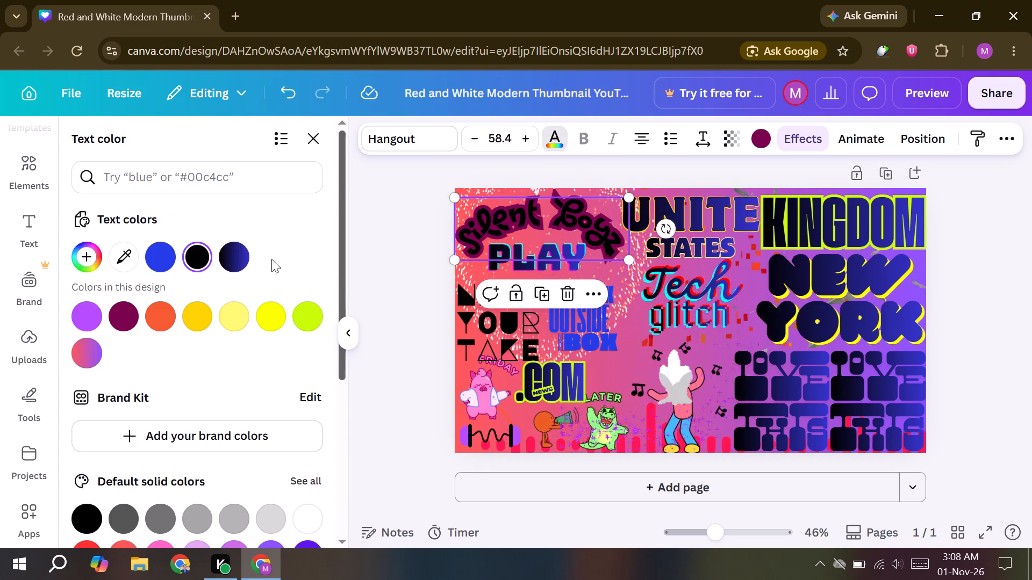
{"action": "left_click", "coordinate": [239, 247]}
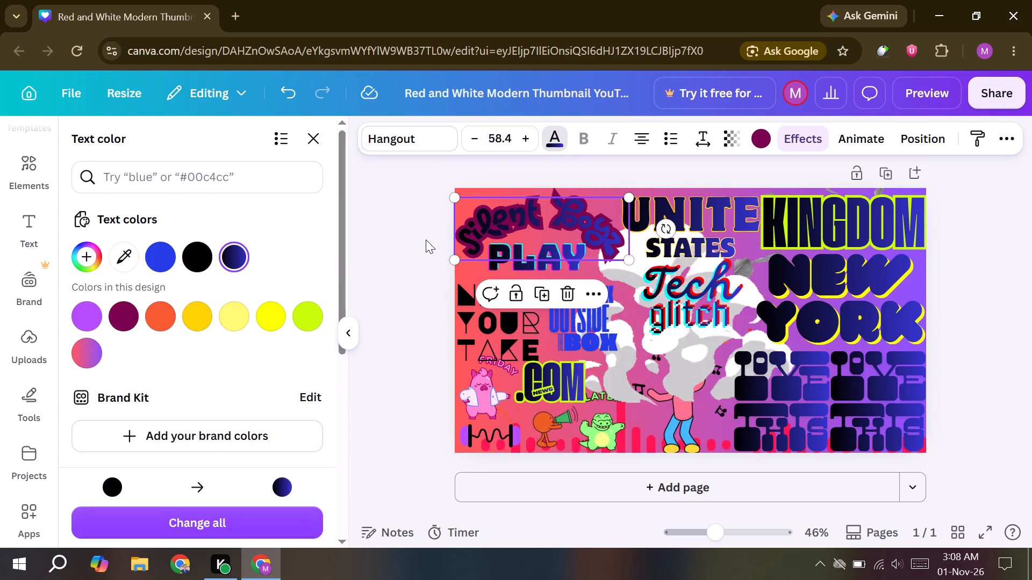
{"action": "double_click", "coordinate": [407, 254]}
Apply the black-to-dark-blue gradient to the NEED YOUR TAKE text.
{"action": "scroll", "coordinate": [554, 285], "scroll_direction": "down", "scroll_amount": 1}
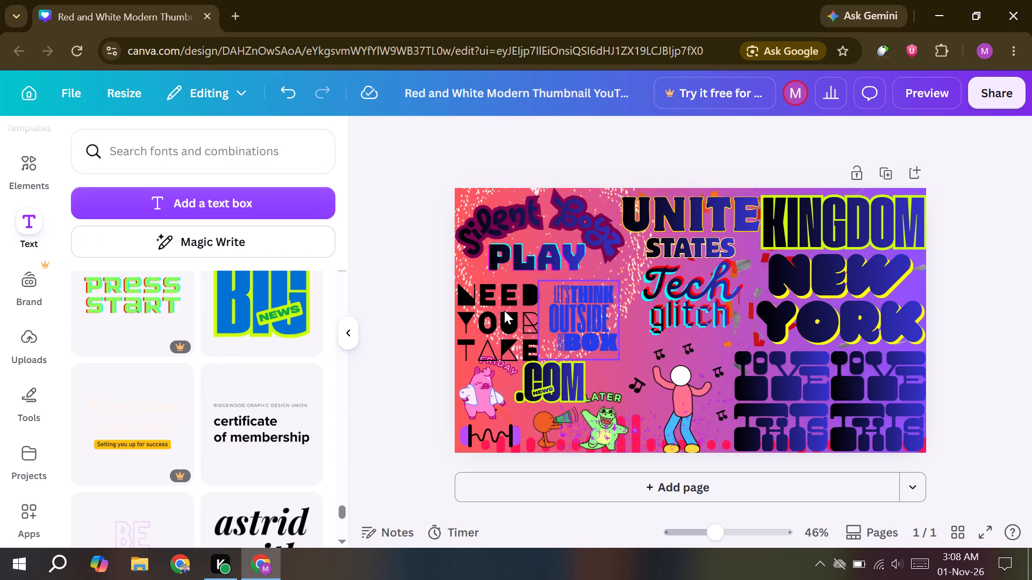
{"action": "left_click", "coordinate": [494, 316]}
{"action": "left_click", "coordinate": [562, 139]}
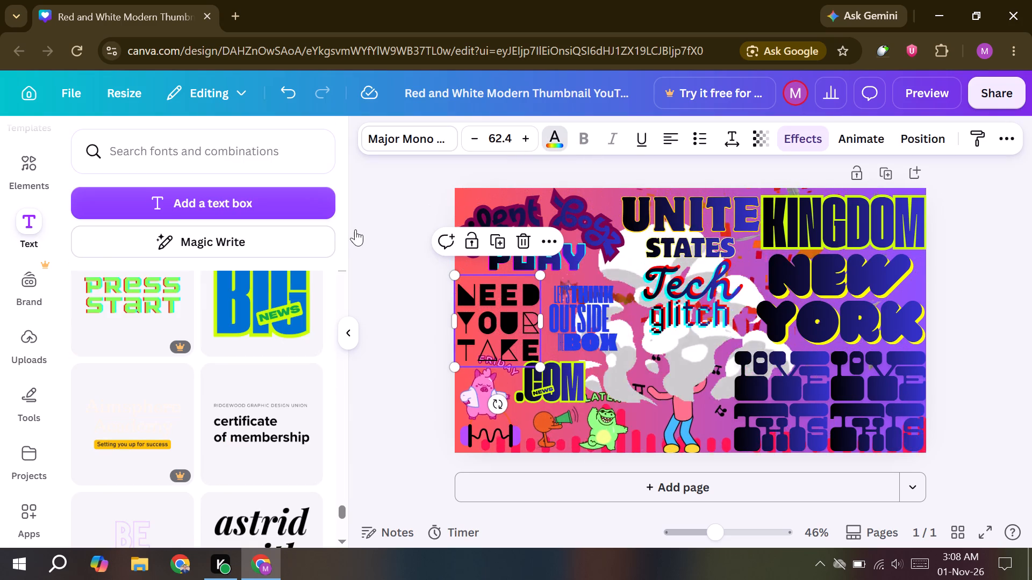
{"action": "left_click", "coordinate": [239, 252]}
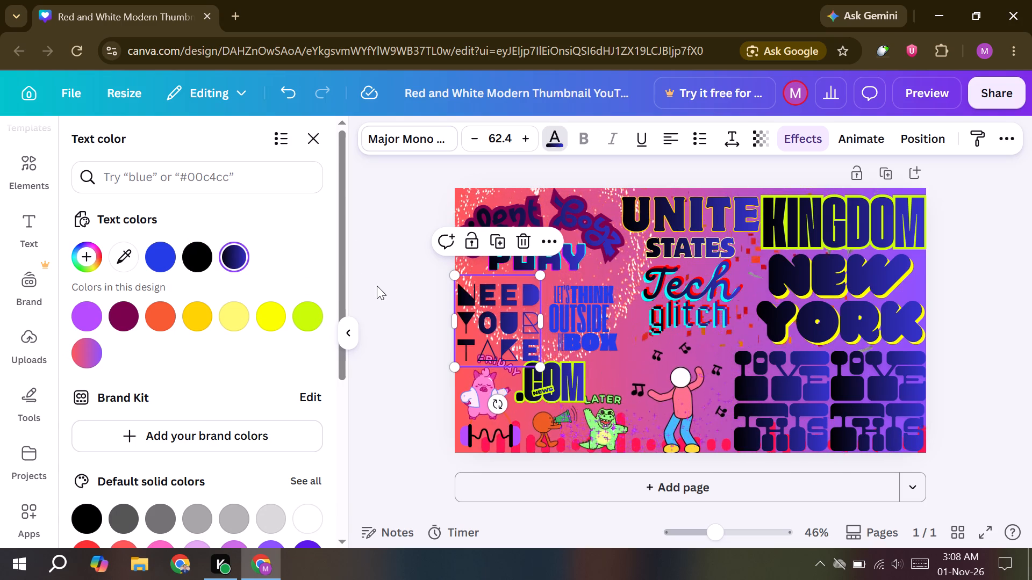
{"action": "triple_click", "coordinate": [377, 286]}
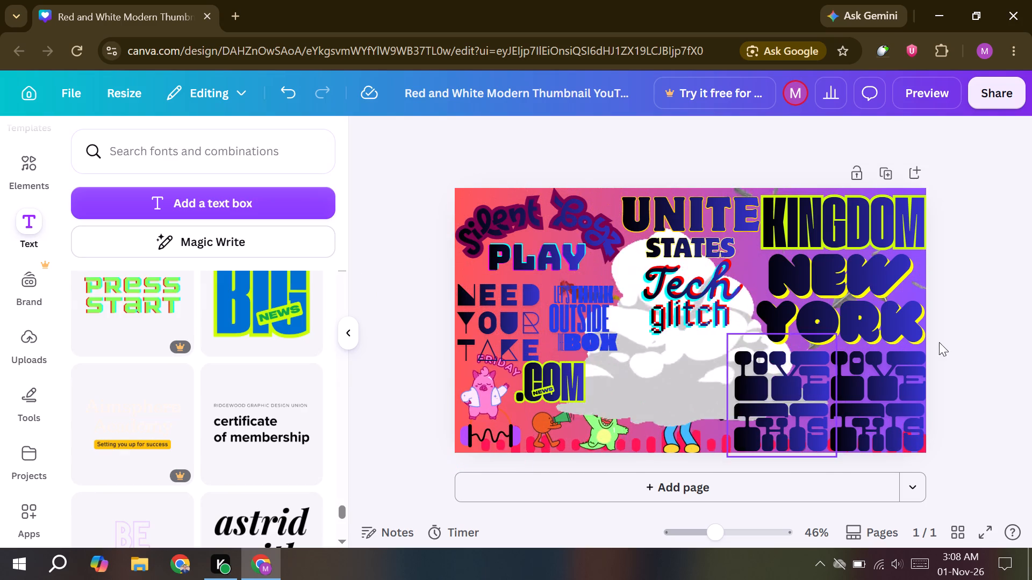
Browse further through the font combinations for another text style.
{"action": "left_click", "coordinate": [976, 292]}
{"action": "left_click", "coordinate": [685, 313]}
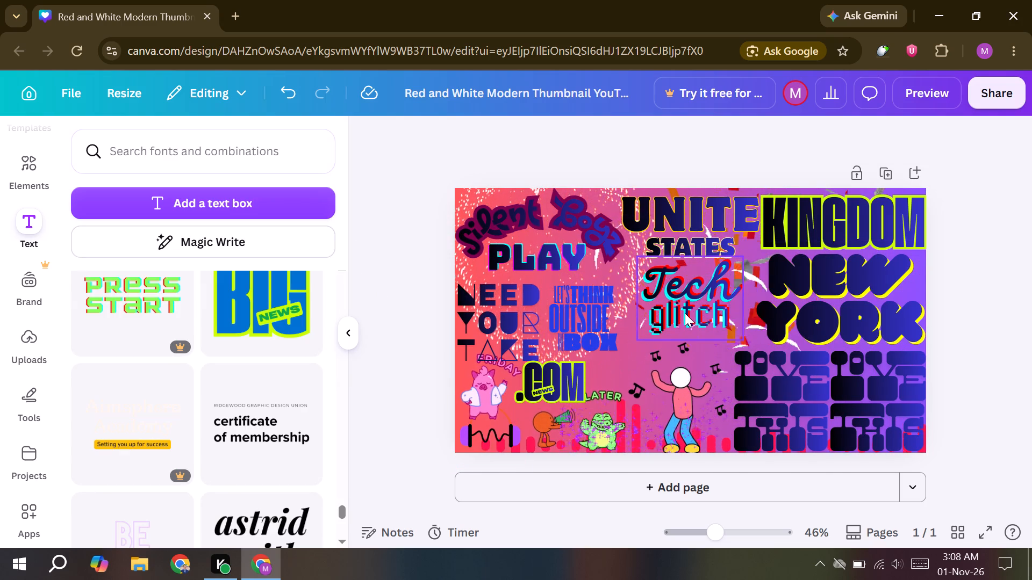
{"action": "left_click", "coordinate": [969, 289]}
{"action": "scroll", "coordinate": [305, 425], "scroll_direction": "down", "scroll_amount": 3}
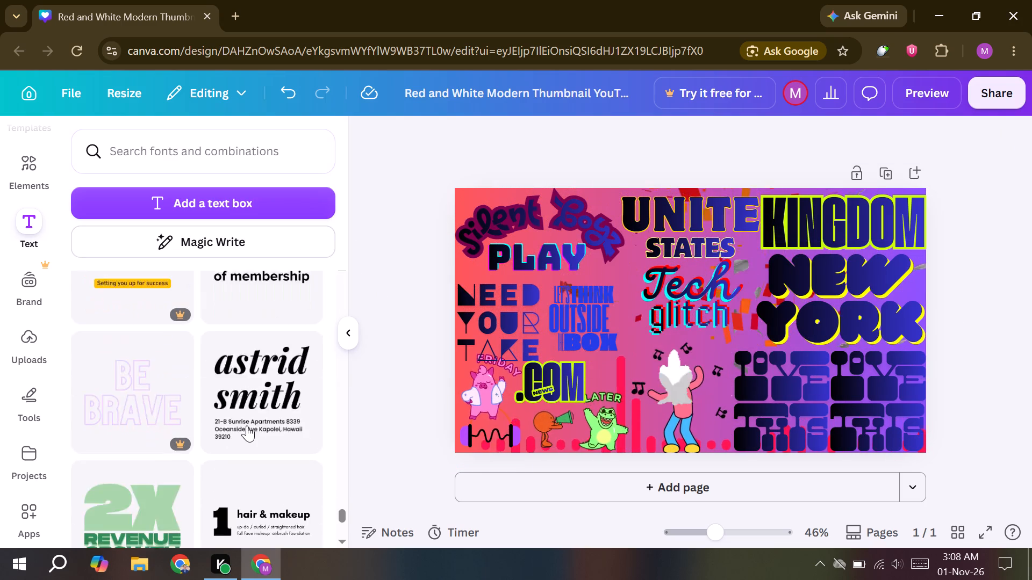
{"action": "scroll", "coordinate": [247, 425], "scroll_direction": "down", "scroll_amount": 7}
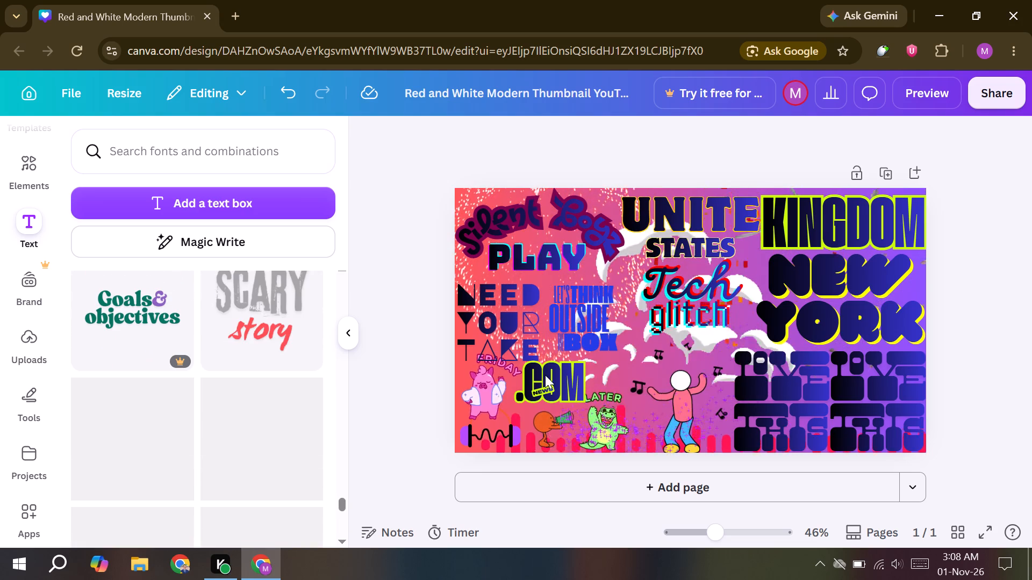
Scale the .COM graphic down slightly so it sits clear beneath the LET'S THINK OUTSIDE THE BOX text.
{"action": "left_click", "coordinate": [545, 375]}
{"action": "left_click_drag", "start_coordinate": [585, 354], "coordinate": [570, 365]}
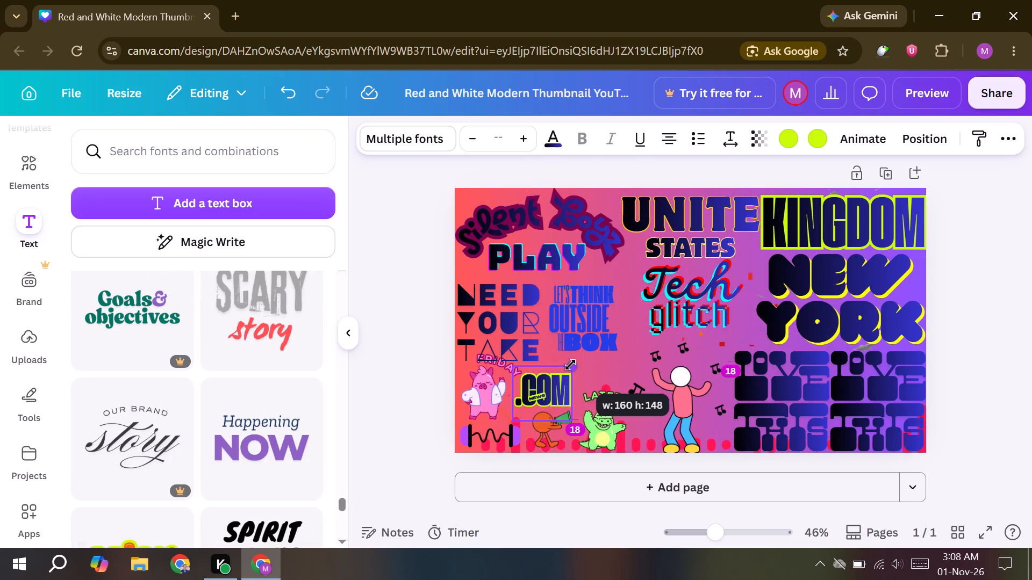
{"action": "left_click_drag", "start_coordinate": [570, 365], "coordinate": [579, 362]}
Scale down both LOVE THIS text blocks, keeping them at the page's bottom edge and opening space below NEW YORK.
{"action": "left_click", "coordinate": [762, 385]}
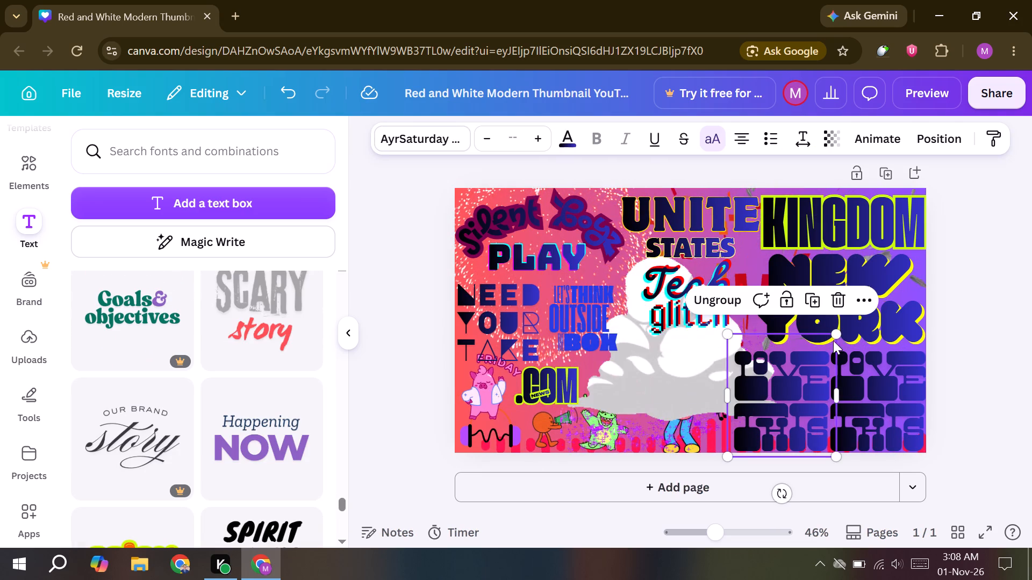
{"action": "left_click_drag", "start_coordinate": [837, 336], "coordinate": [830, 352]}
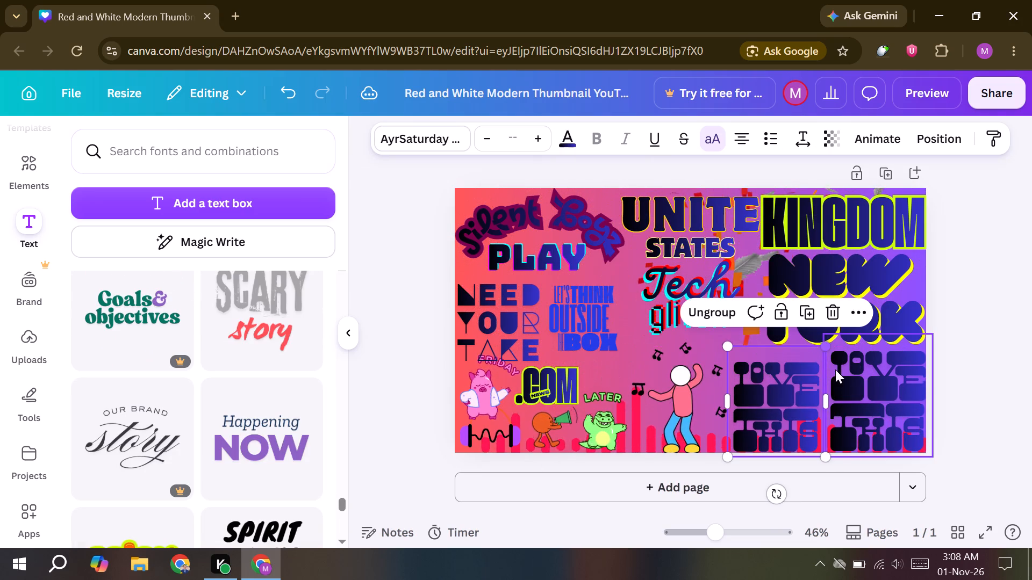
{"action": "left_click_drag", "start_coordinate": [825, 342], "coordinate": [820, 354]}
{"action": "left_click", "coordinate": [882, 362]}
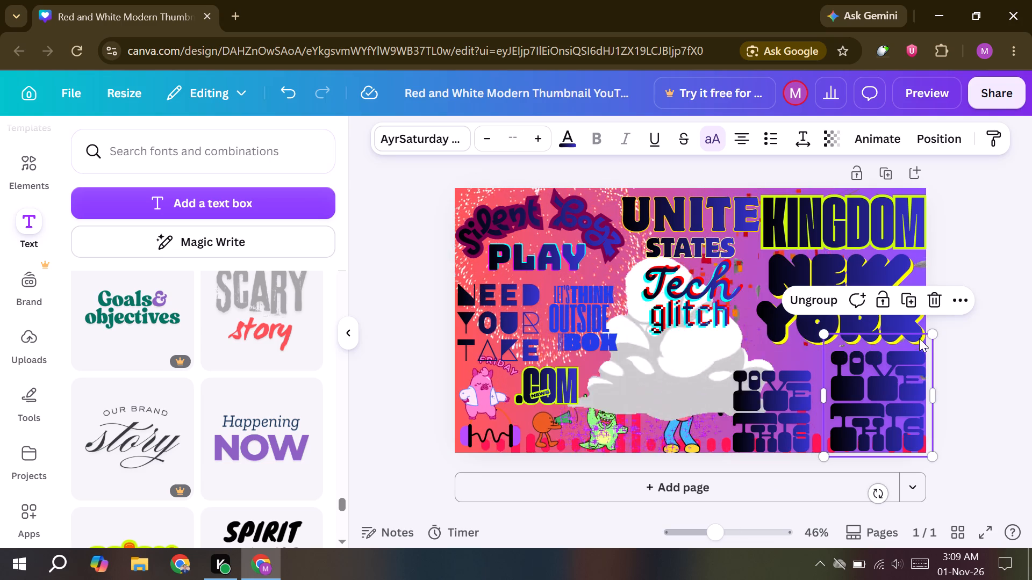
{"action": "left_click_drag", "start_coordinate": [931, 332], "coordinate": [912, 360]}
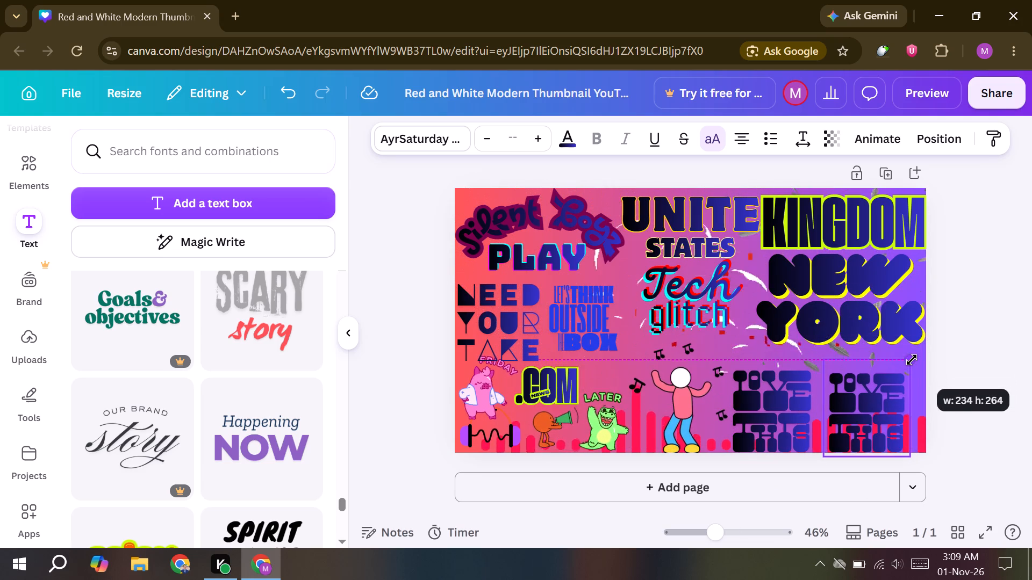
{"action": "left_click_drag", "start_coordinate": [912, 360], "coordinate": [918, 358]}
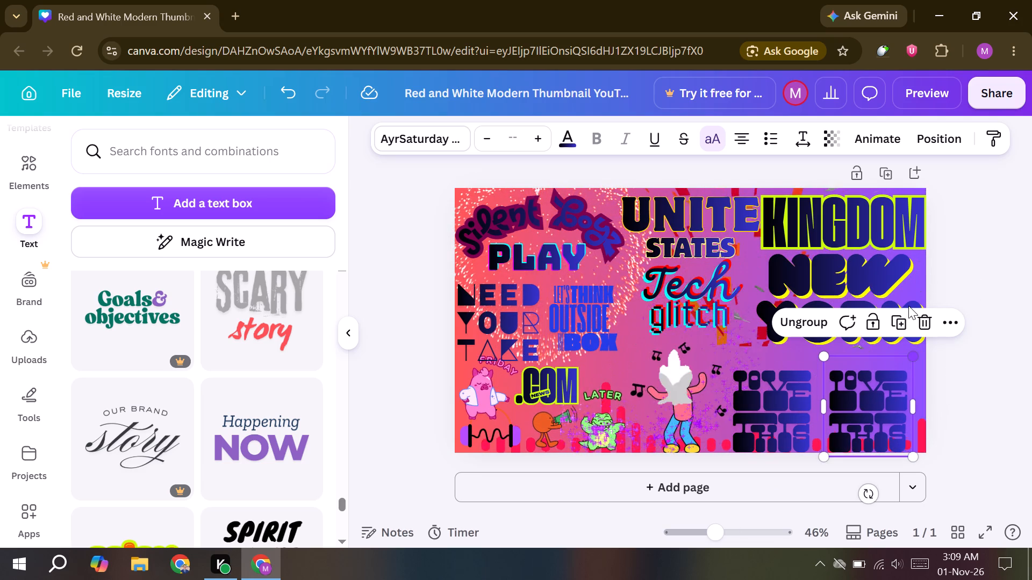
Add the purple PLAY text style with cyan and pink edges, scale it to size 84.5, and place it directly below Tech glitch.
{"action": "left_click", "coordinate": [994, 250]}
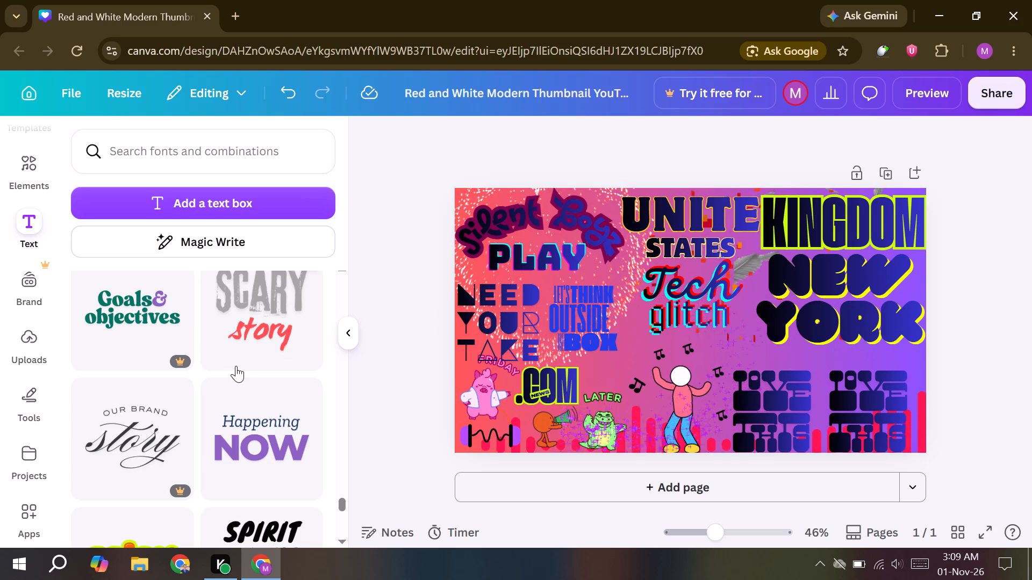
{"action": "scroll", "coordinate": [290, 361], "scroll_direction": "down", "scroll_amount": 3}
{"action": "scroll", "coordinate": [240, 363], "scroll_direction": "down", "scroll_amount": 3}
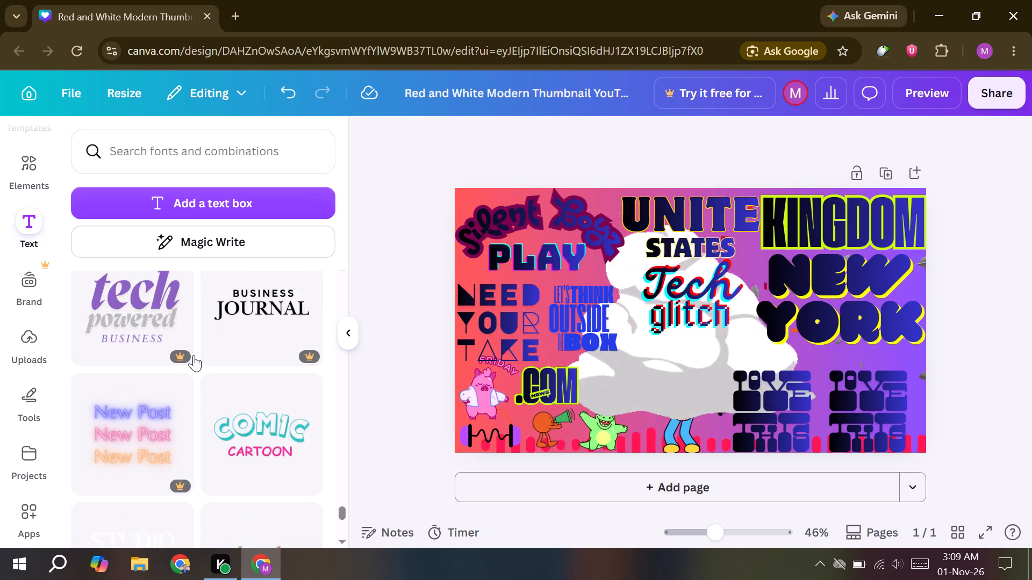
{"action": "scroll", "coordinate": [193, 355], "scroll_direction": "down", "scroll_amount": 2}
{"action": "scroll", "coordinate": [254, 351], "scroll_direction": "down", "scroll_amount": 2}
{"action": "scroll", "coordinate": [255, 349], "scroll_direction": "up", "scroll_amount": 1}
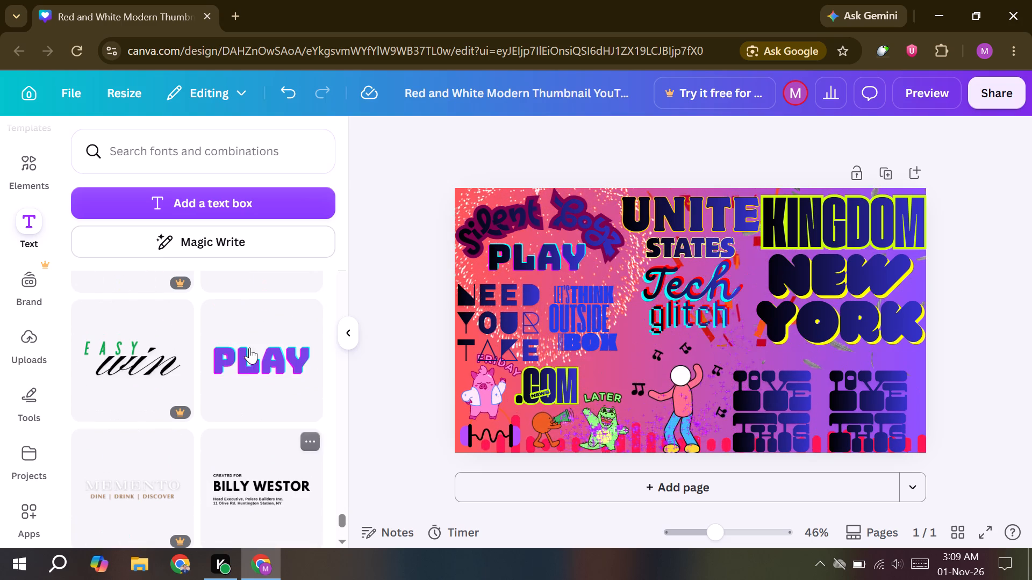
{"action": "left_click", "coordinate": [243, 357]}
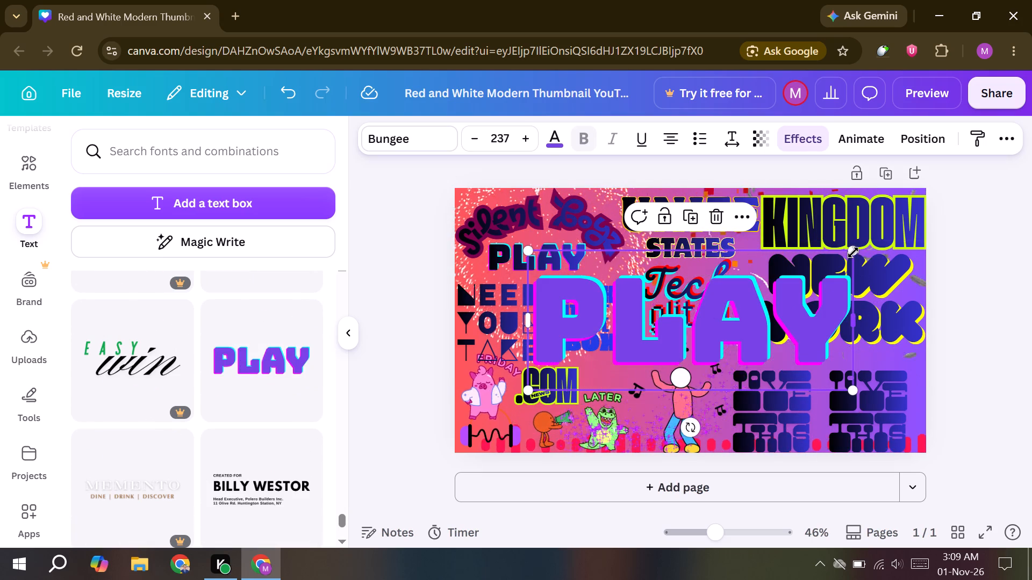
{"action": "left_click_drag", "start_coordinate": [853, 252], "coordinate": [630, 311]}
{"action": "left_click_drag", "start_coordinate": [585, 361], "coordinate": [694, 336]}
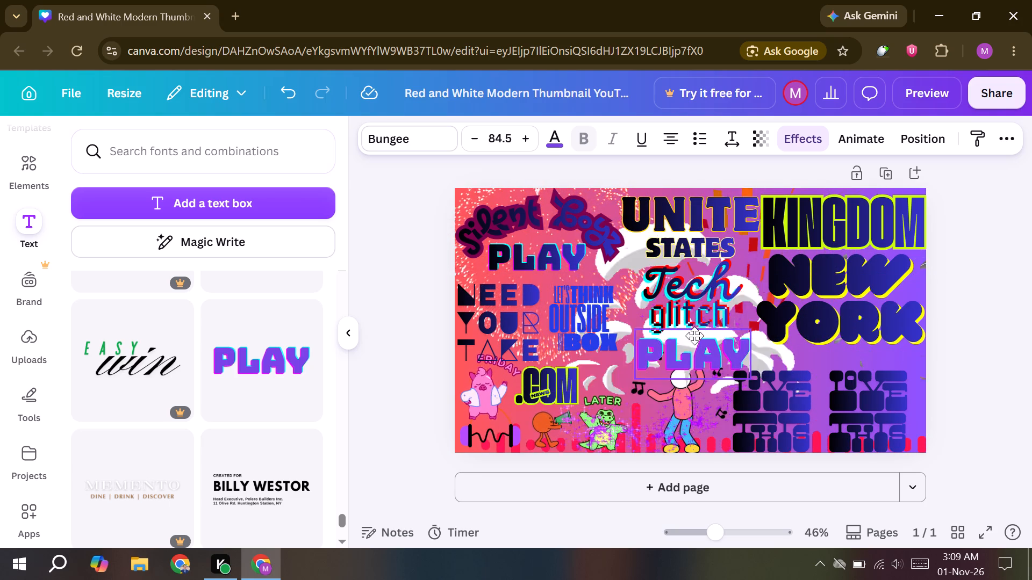
{"action": "left_click_drag", "start_coordinate": [694, 336], "coordinate": [690, 341]}
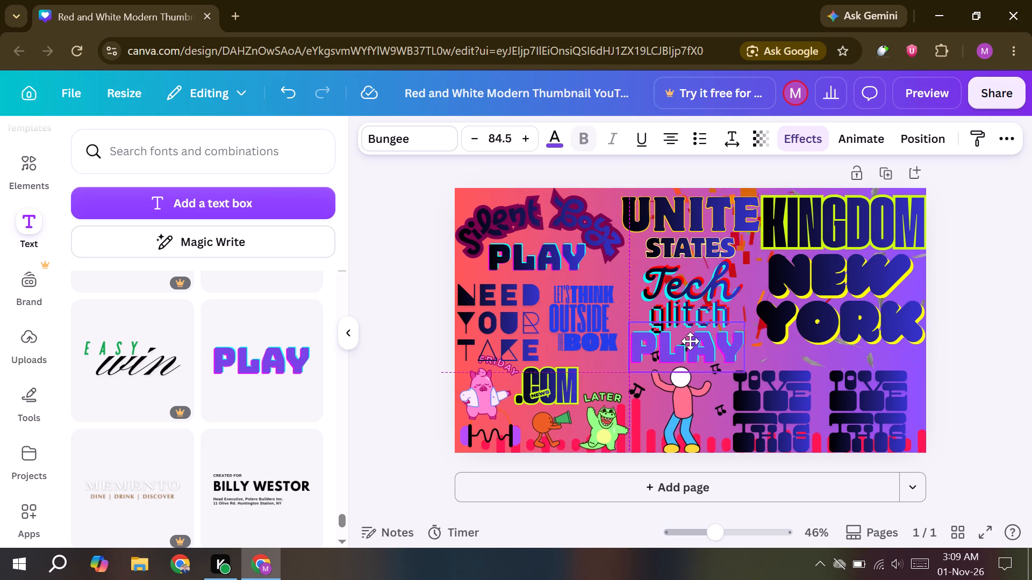
Recolour the new PLAY text below Tech glitch with the default turquoise-to-yellow gradient.
{"action": "left_click", "coordinate": [560, 142]}
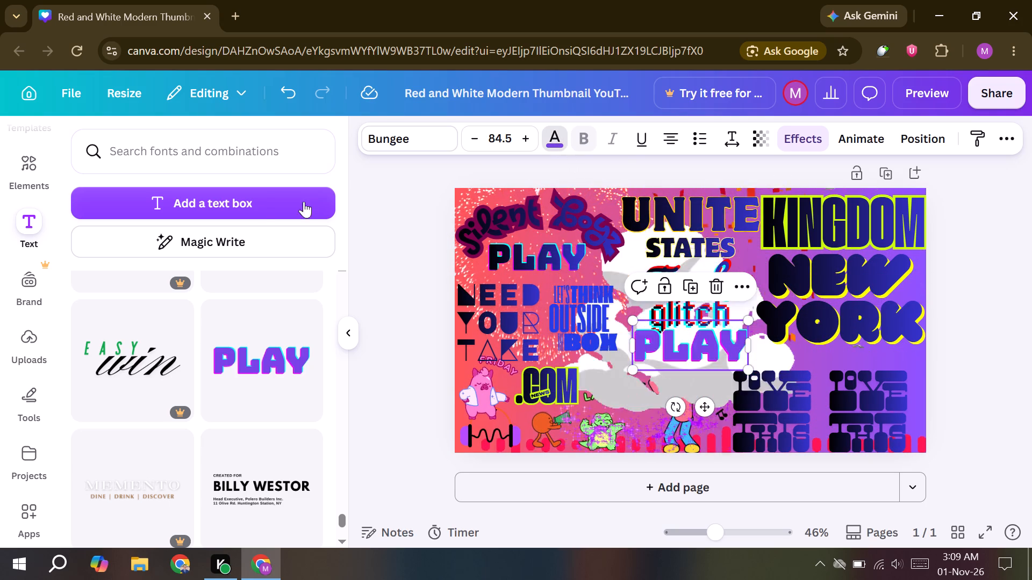
{"action": "left_click", "coordinate": [252, 255]}
{"action": "left_click", "coordinate": [240, 257]}
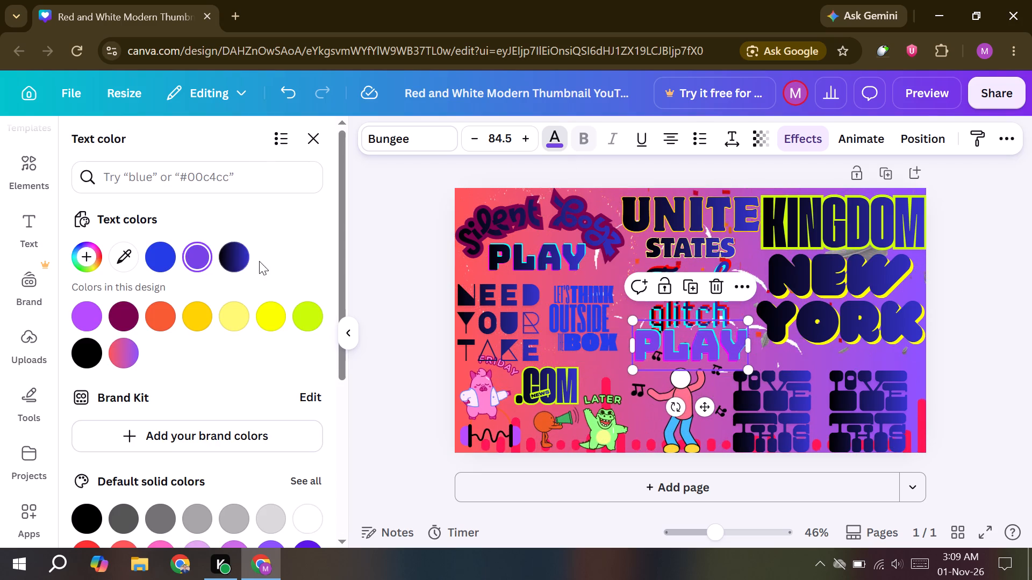
{"action": "left_click", "coordinate": [278, 320]}
{"action": "left_click", "coordinate": [205, 309]}
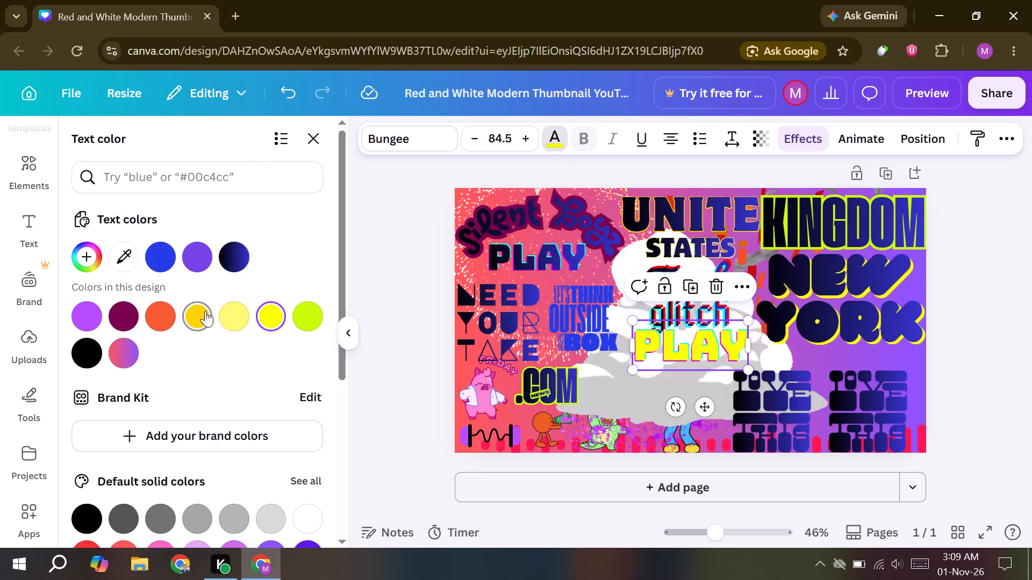
{"action": "scroll", "coordinate": [234, 374], "scroll_direction": "down", "scroll_amount": 4}
{"action": "scroll", "coordinate": [191, 440], "scroll_direction": "down", "scroll_amount": 5}
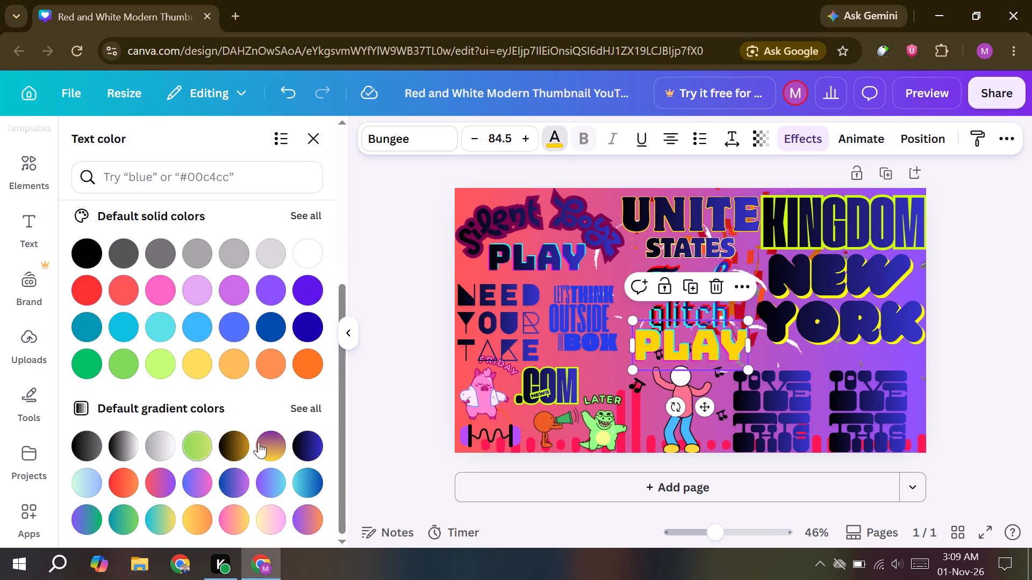
{"action": "left_click", "coordinate": [271, 446]}
{"action": "scroll", "coordinate": [193, 439], "scroll_direction": "down", "scroll_amount": 1}
{"action": "left_click", "coordinate": [193, 478]}
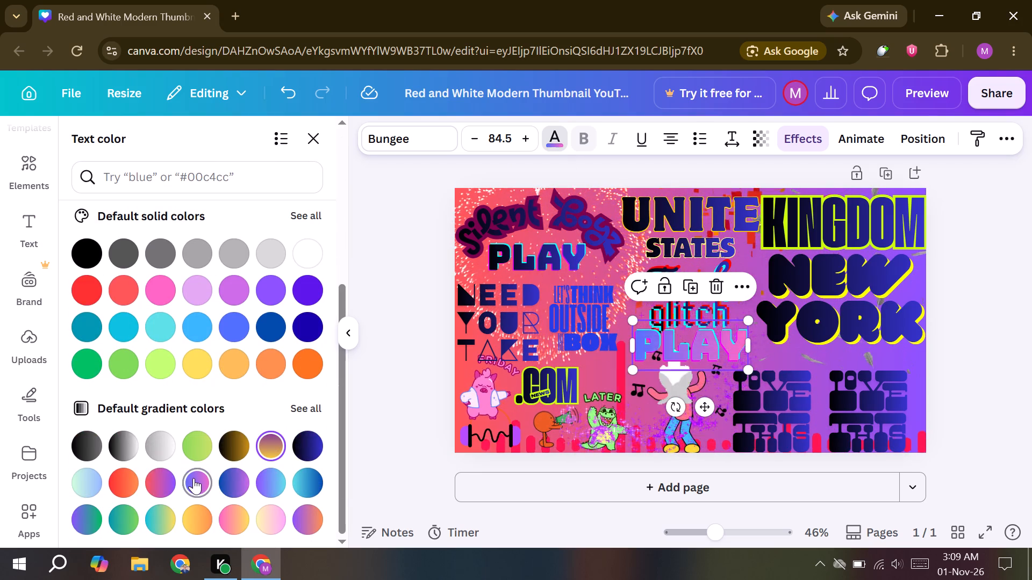
{"action": "left_click", "coordinate": [163, 488]}
{"action": "scroll", "coordinate": [179, 485], "scroll_direction": "down", "scroll_amount": 3}
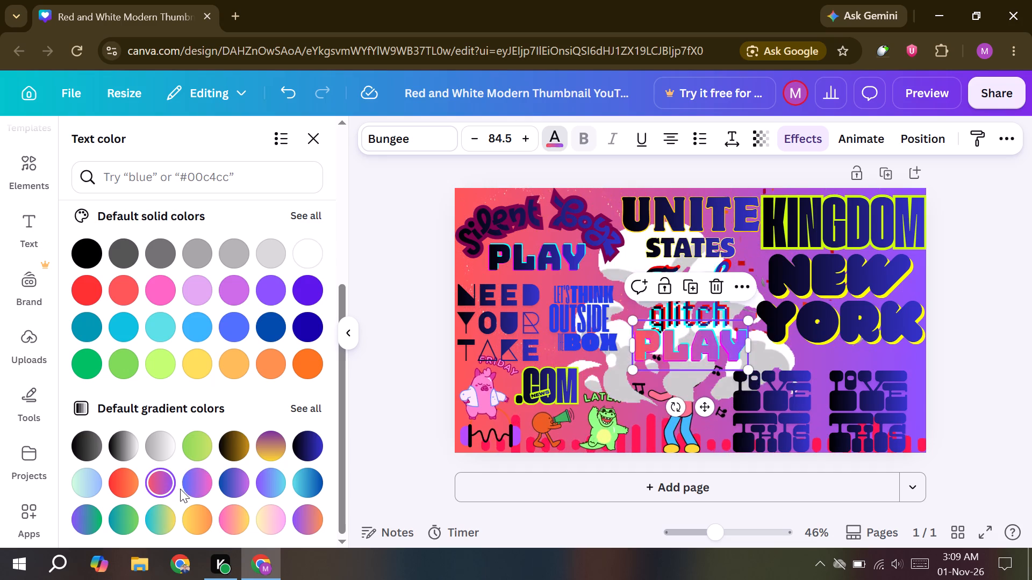
{"action": "left_click", "coordinate": [174, 523]}
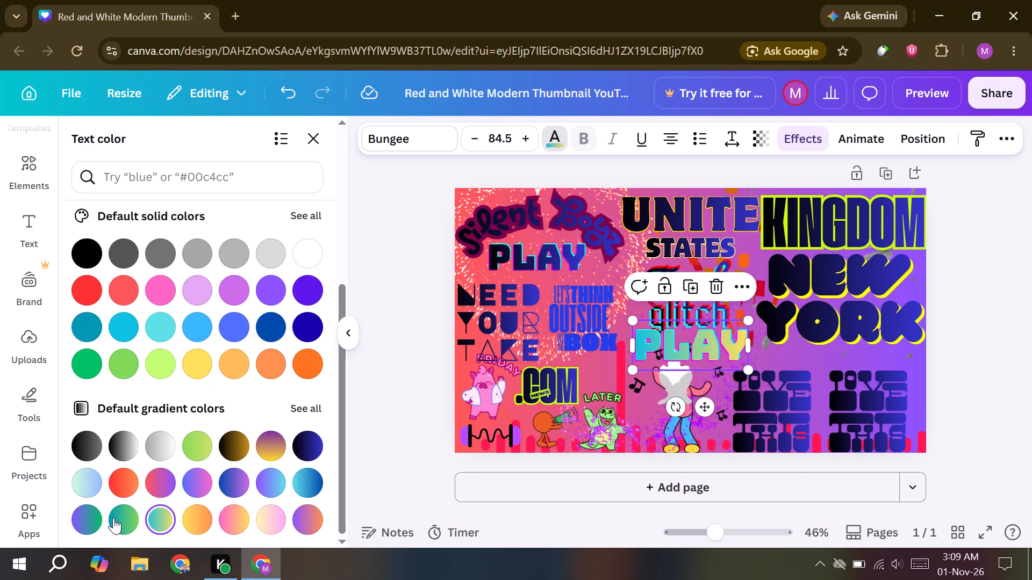
{"action": "left_click", "coordinate": [113, 518]}
{"action": "left_click", "coordinate": [173, 521]}
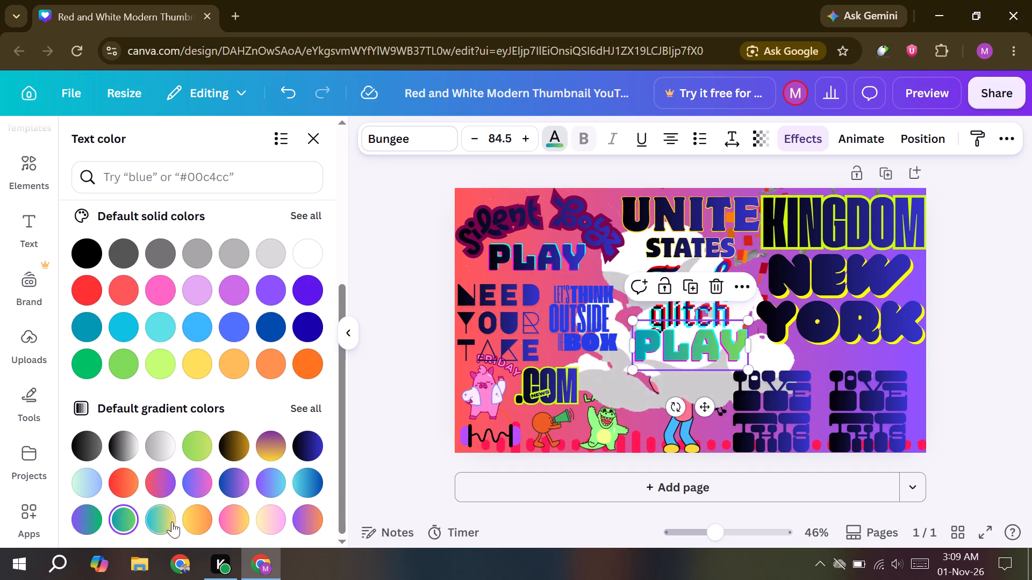
{"action": "double_click", "coordinate": [993, 324]}
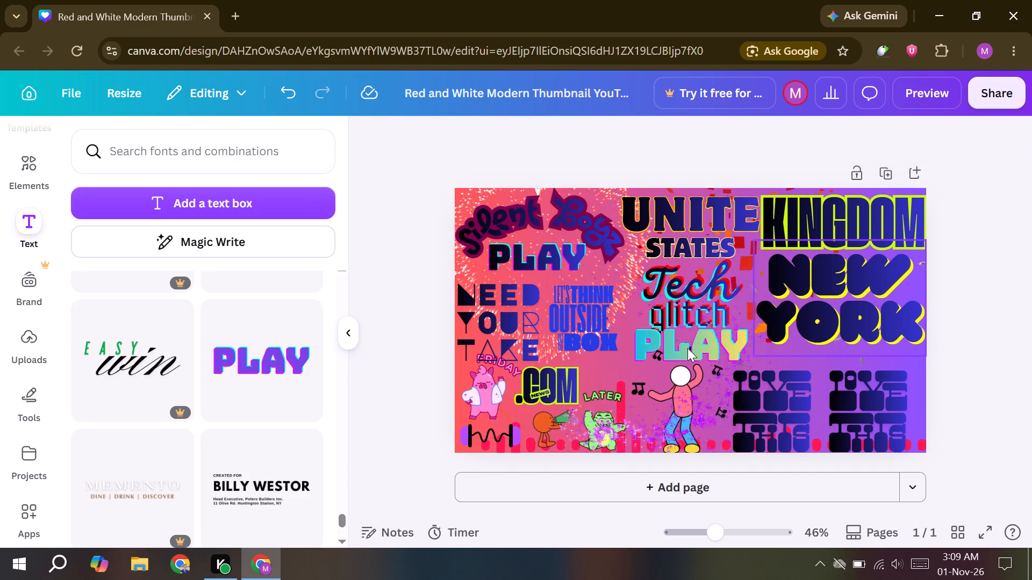
Nudge the turquoise-to-yellow PLAY text slightly down so it sits clear of Tech glitch, just above the dancing figure.
{"action": "left_click", "coordinate": [684, 349]}
{"action": "key", "text": "Down"}
{"action": "key", "text": "Down"}
{"action": "key", "text": "Down"}
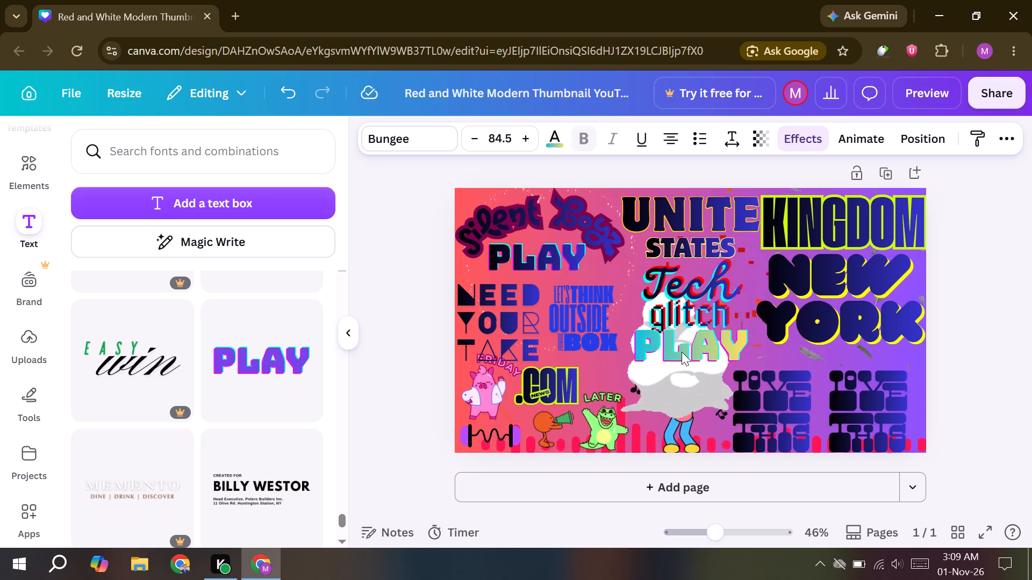
{"action": "key", "text": "Down"}
{"action": "key", "text": "Down"}
{"action": "key", "text": "Down"}
{"action": "key", "text": "Down"}
{"action": "key", "text": "Down"}
{"action": "key", "text": "Down"}
{"action": "key", "text": "Down"}
{"action": "key", "text": "Down"}
{"action": "key", "text": "Down"}
{"action": "key", "text": "Down"}
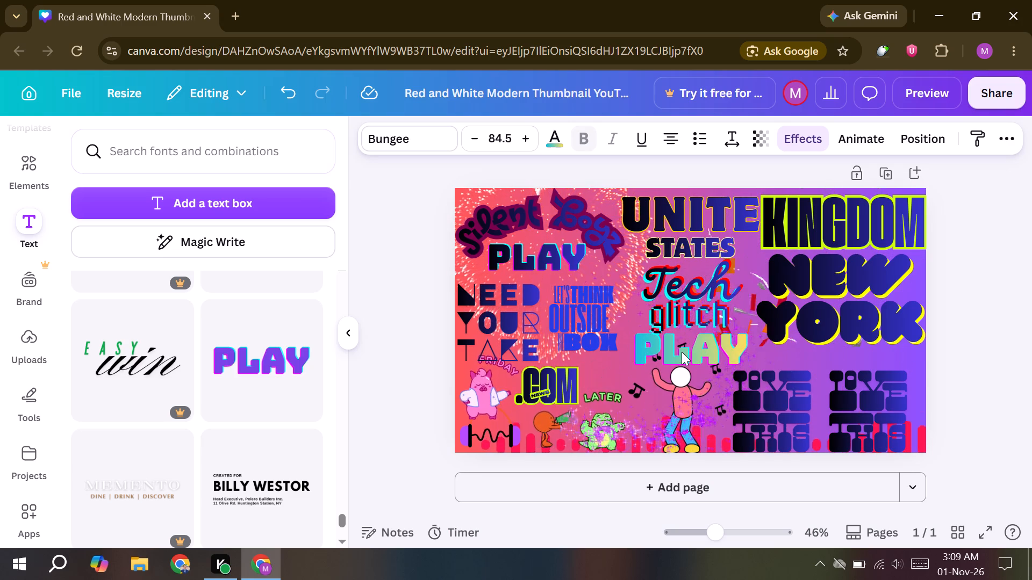
{"action": "key", "text": "Down"}
{"action": "key", "text": "Down"}
{"action": "key", "text": "Up"}
{"action": "key", "text": "Up"}
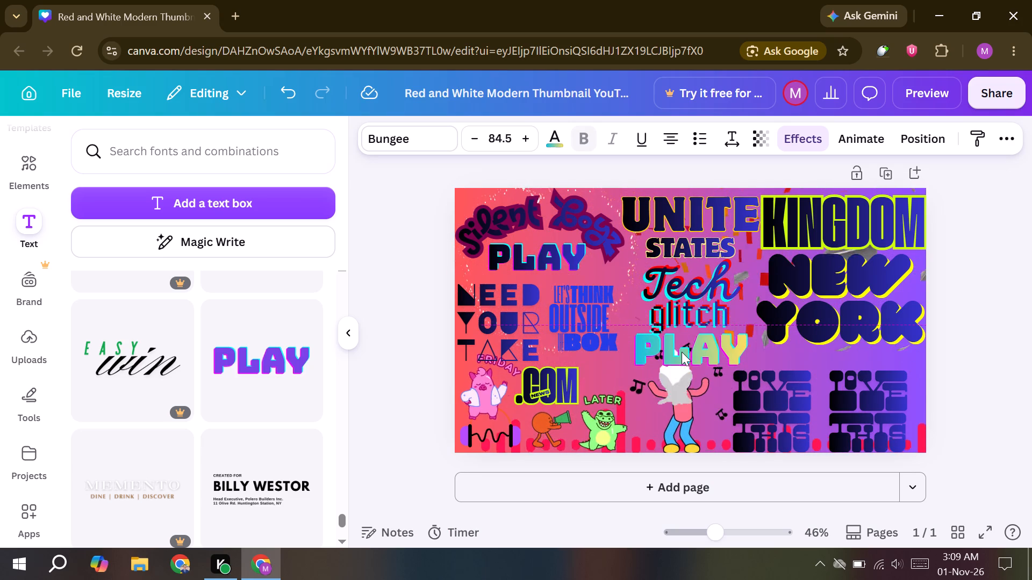
{"action": "left_click", "coordinate": [997, 212]}
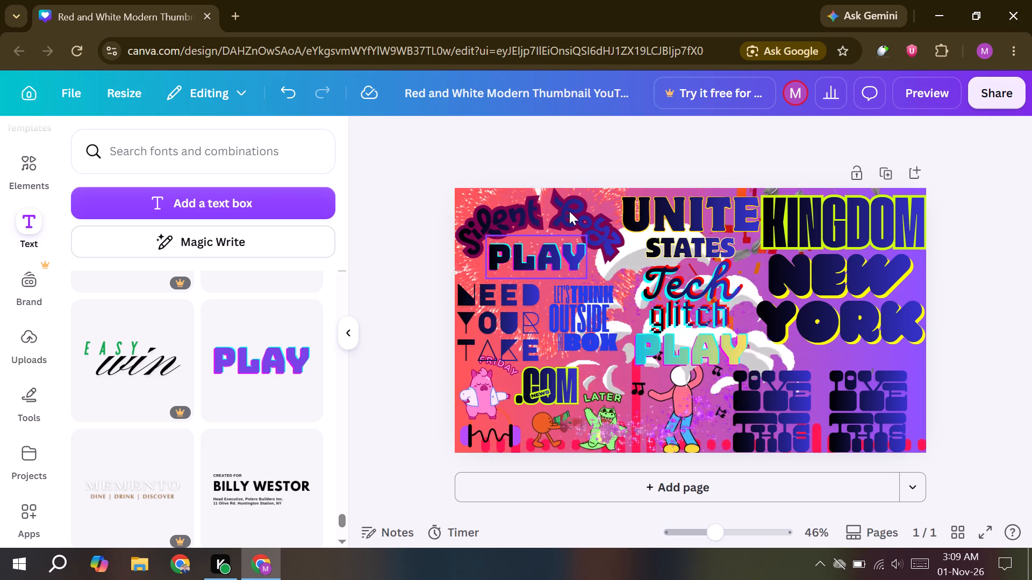
Recolour the KINGDOM headline with the default purple-to-green gradient.
{"action": "left_click", "coordinate": [824, 211]}
{"action": "left_click", "coordinate": [1031, 361]}
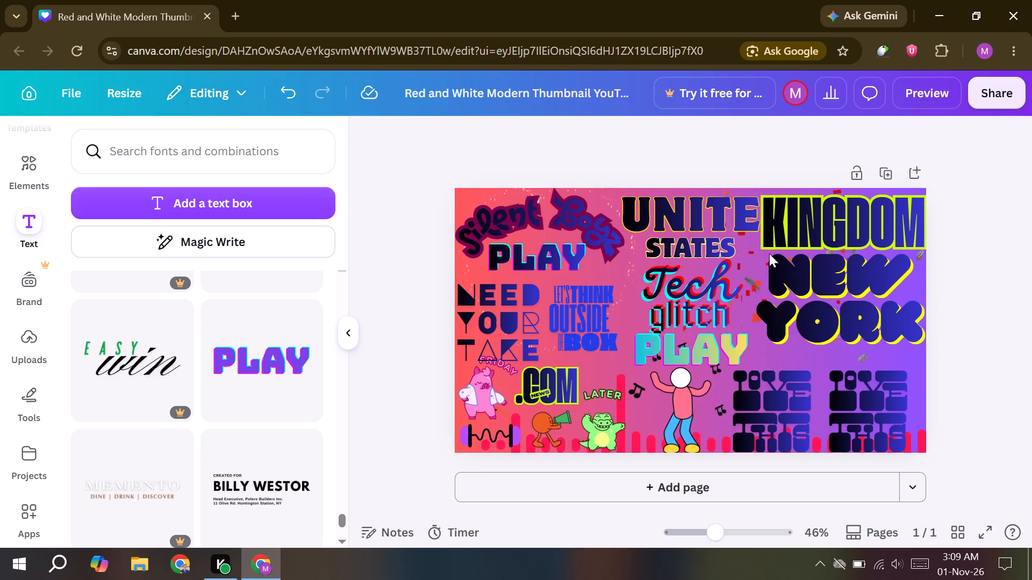
{"action": "left_click", "coordinate": [899, 235]}
{"action": "left_click", "coordinate": [544, 141]}
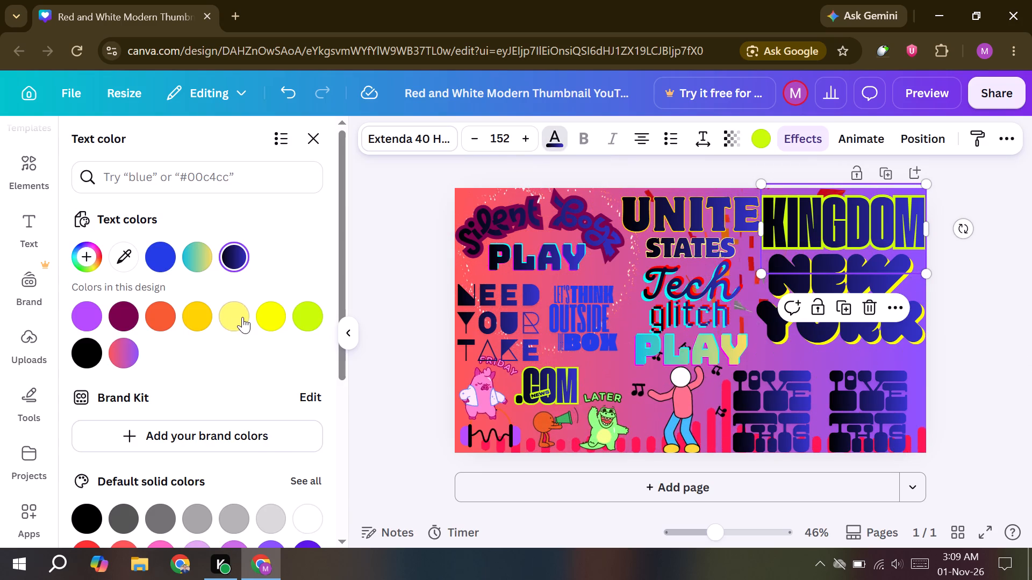
{"action": "left_click", "coordinate": [191, 318]}
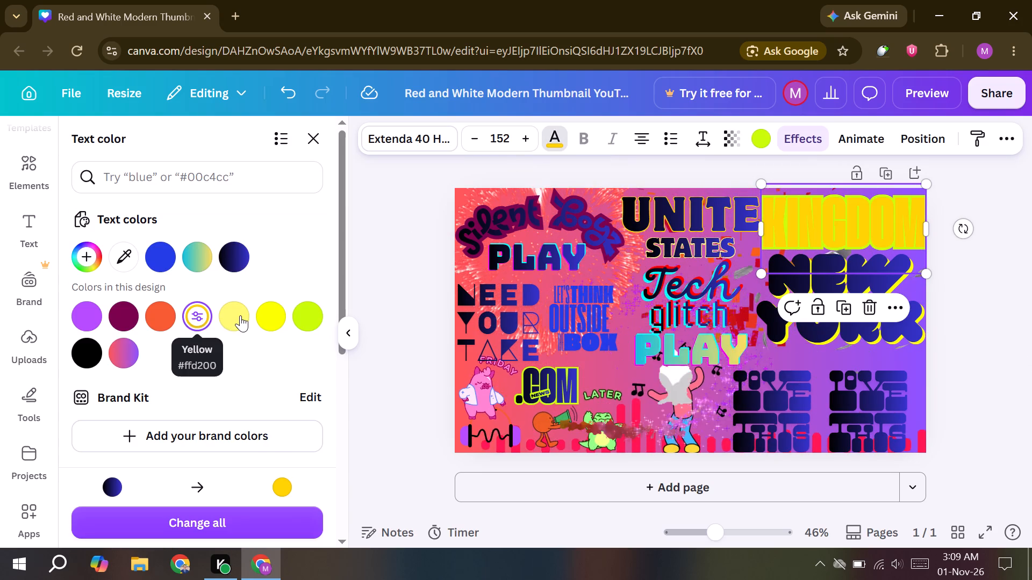
{"action": "left_click", "coordinate": [268, 321]}
{"action": "scroll", "coordinate": [246, 351], "scroll_direction": "down", "scroll_amount": 4}
{"action": "scroll", "coordinate": [236, 408], "scroll_direction": "down", "scroll_amount": 1}
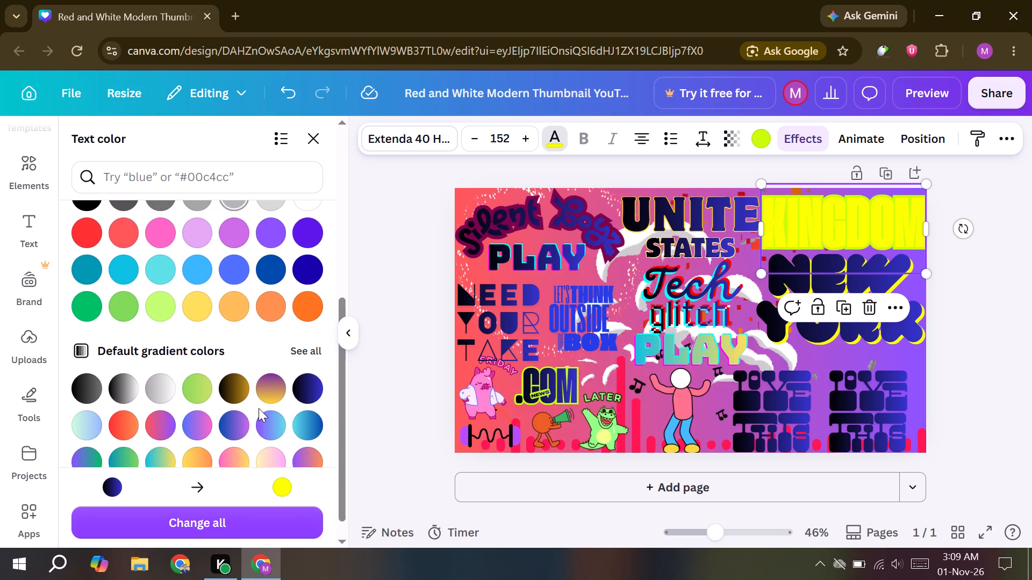
{"action": "left_click", "coordinate": [271, 354]}
{"action": "scroll", "coordinate": [237, 377], "scroll_direction": "down", "scroll_amount": 1}
{"action": "left_click", "coordinate": [184, 401]}
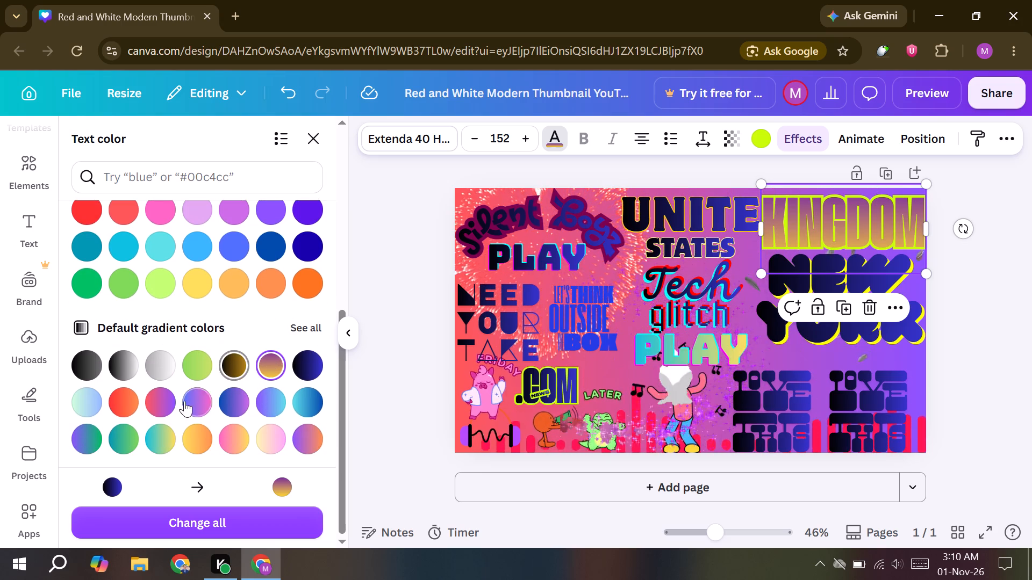
{"action": "left_click", "coordinate": [167, 403]}
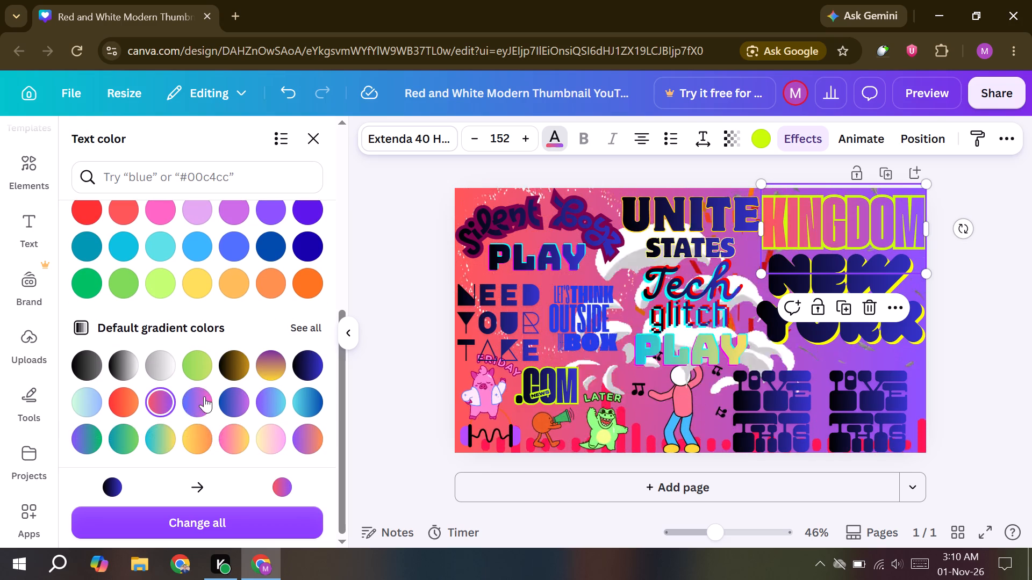
{"action": "left_click", "coordinate": [229, 407]}
{"action": "scroll", "coordinate": [248, 403], "scroll_direction": "down", "scroll_amount": 3}
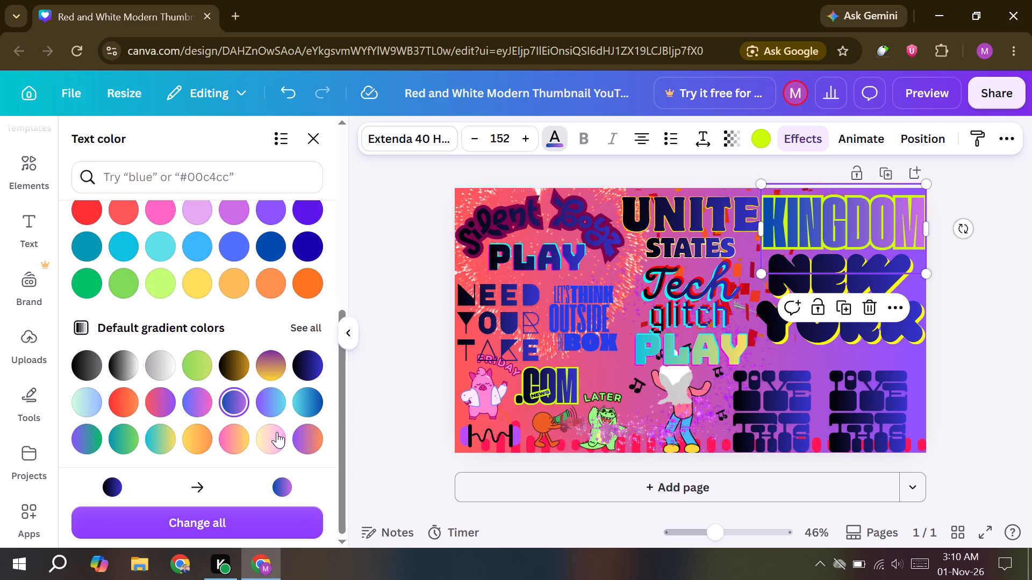
{"action": "left_click", "coordinate": [308, 444]}
{"action": "left_click", "coordinate": [242, 441]}
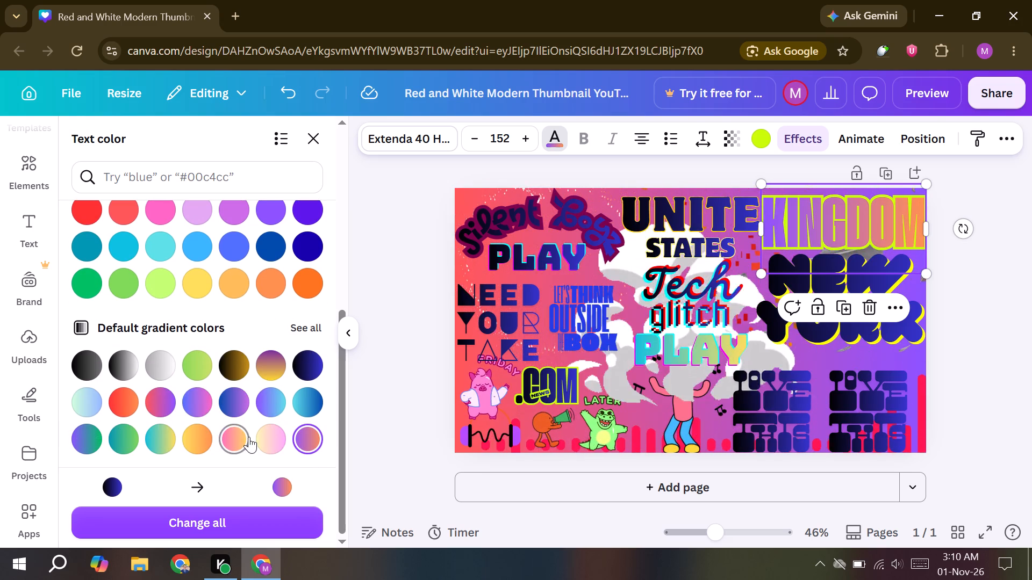
{"action": "left_click", "coordinate": [262, 437]}
{"action": "left_click", "coordinate": [94, 448]}
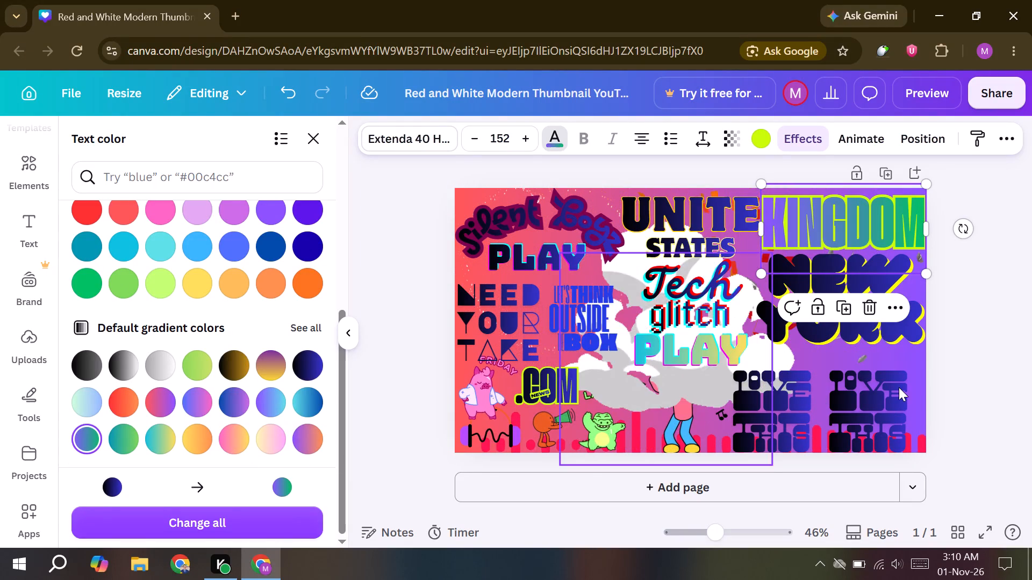
{"action": "left_click", "coordinate": [1031, 292]}
Nudge the rightmost LOVE THIS text block horizontally until its lettering reaches the page's right edge.
{"action": "left_click", "coordinate": [869, 395]}
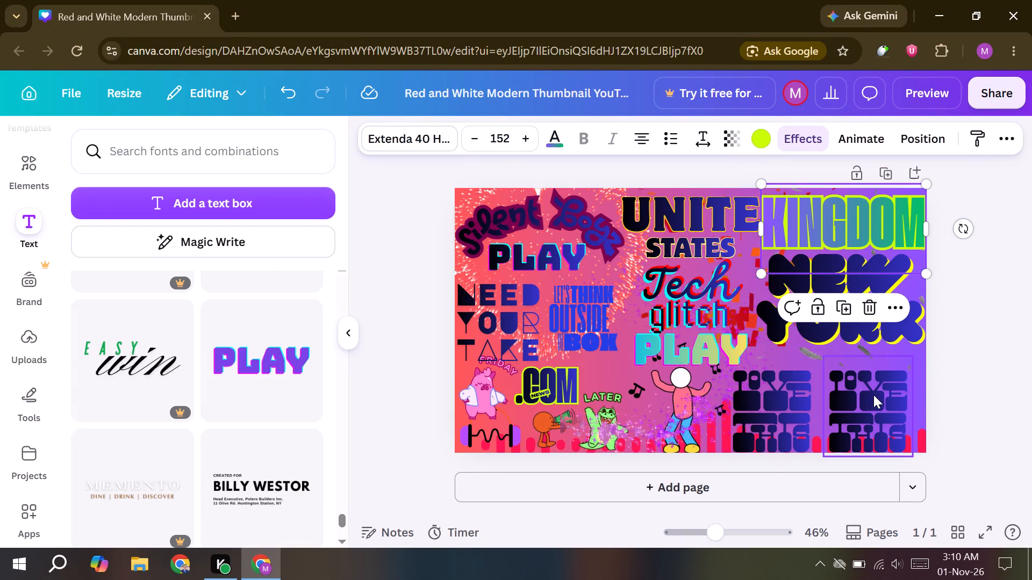
{"action": "key", "text": "Right"}
{"action": "key", "text": "Right"}
{"action": "key", "text": "Right"}
{"action": "key", "text": "Right"}
{"action": "key", "text": "Right"}
{"action": "key", "text": "Right"}
{"action": "key", "text": "Right"}
{"action": "key", "text": "Right"}
{"action": "key", "text": "Right"}
{"action": "key", "text": "Right"}
{"action": "key", "text": "Right"}
{"action": "key", "text": "Right"}
{"action": "key", "text": "Right"}
{"action": "key", "text": "Right"}
{"action": "key", "text": "Right"}
{"action": "key", "text": "Right"}
{"action": "key", "text": "Right"}
{"action": "key", "text": "Right"}
{"action": "key", "text": "Right"}
{"action": "key", "text": "Right"}
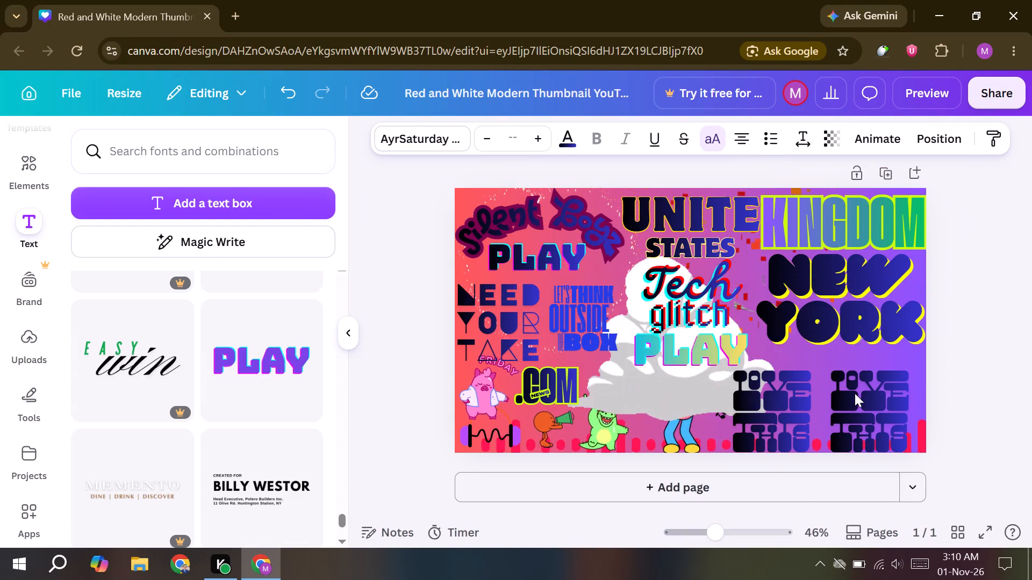
{"action": "key", "text": "Right"}
{"action": "key", "text": "Right"}
{"action": "key", "text": "Right"}
{"action": "key", "text": "Right"}
{"action": "key", "text": "Right"}
{"action": "key", "text": "Right"}
{"action": "key", "text": "Right"}
{"action": "key", "text": "Right"}
{"action": "key", "text": "Right"}
{"action": "key", "text": "Right"}
{"action": "key", "text": "Right"}
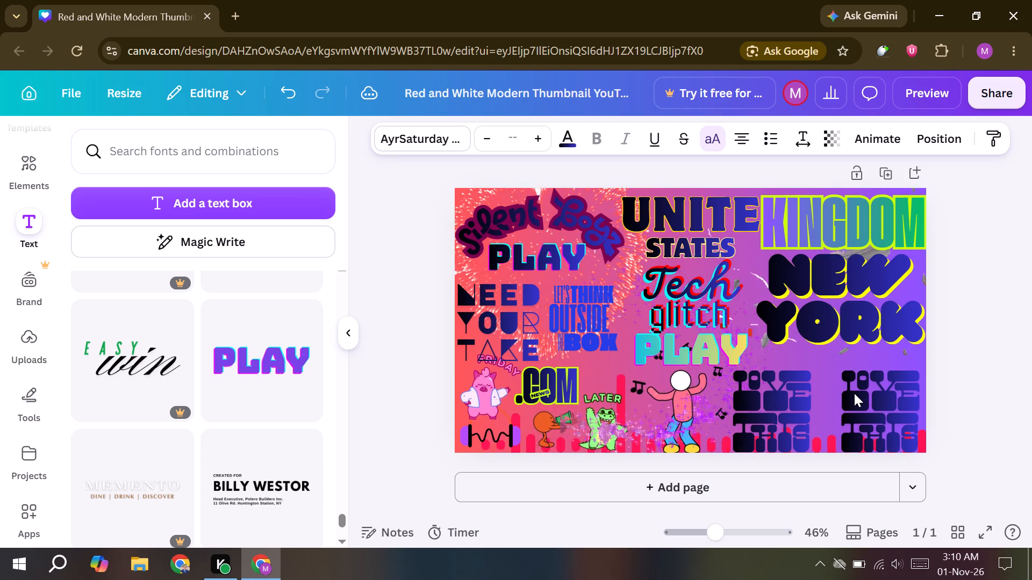
{"action": "key", "text": "Right"}
{"action": "key", "text": "Right"}
{"action": "key", "text": "Right"}
{"action": "key", "text": "Right"}
{"action": "key", "text": "Right"}
{"action": "key", "text": "Right"}
{"action": "key", "text": "Right"}
{"action": "key", "text": "Right"}
{"action": "key", "text": "Right"}
{"action": "key", "text": "Right"}
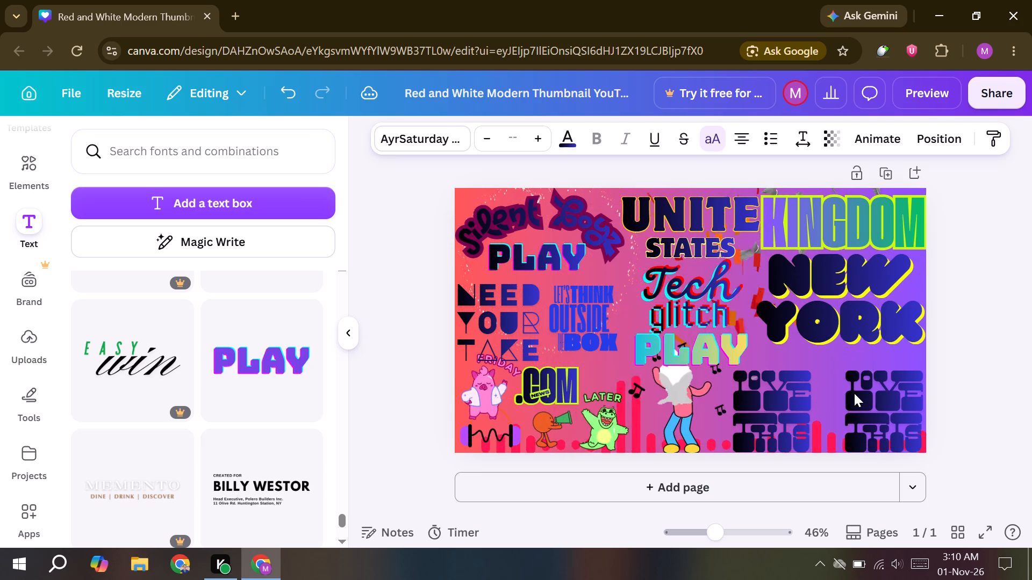
{"action": "key", "text": "Right"}
{"action": "key", "text": "Right"}
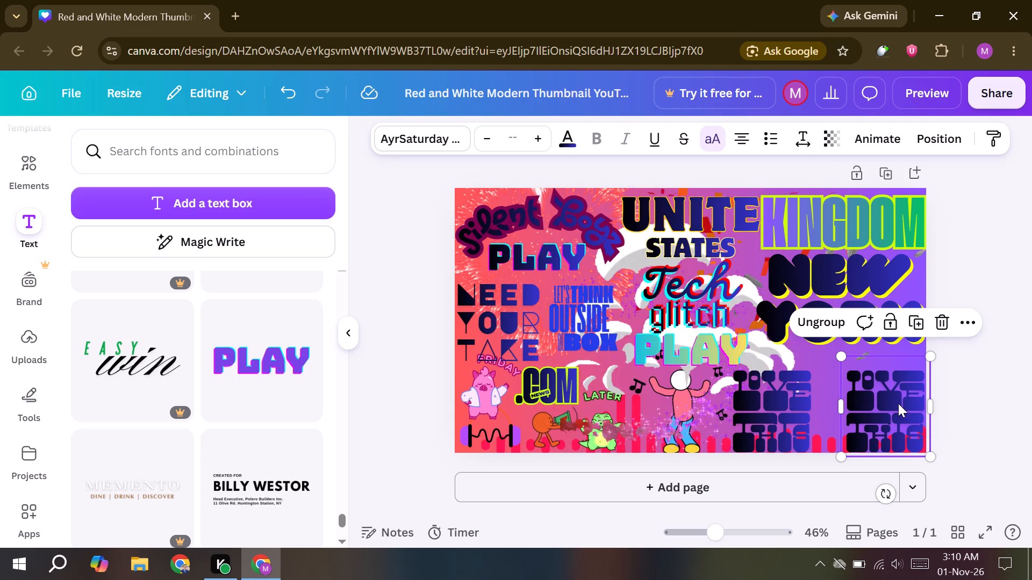
{"action": "left_click", "coordinate": [957, 410]}
Nudge the left LOVE THIS text block across and slightly down until it sits close beside its rightmost copy along the bottom edge.
{"action": "left_click", "coordinate": [773, 398]}
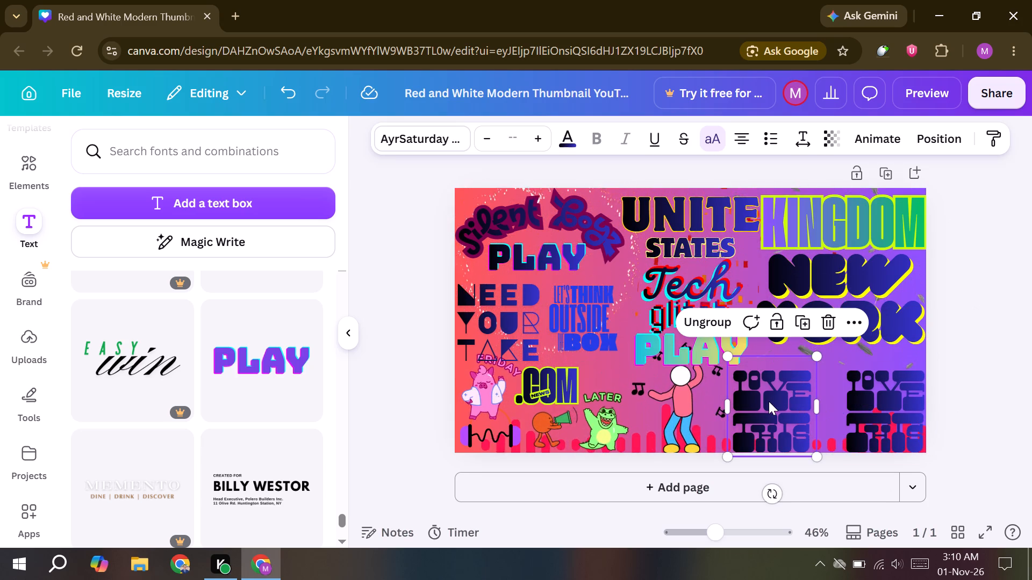
{"action": "key", "text": "Right"}
{"action": "key", "text": "Right"}
{"action": "key", "text": "Right"}
{"action": "key", "text": "Right"}
{"action": "key", "text": "Right"}
{"action": "key", "text": "Right"}
{"action": "key", "text": "Right"}
{"action": "key", "text": "Right"}
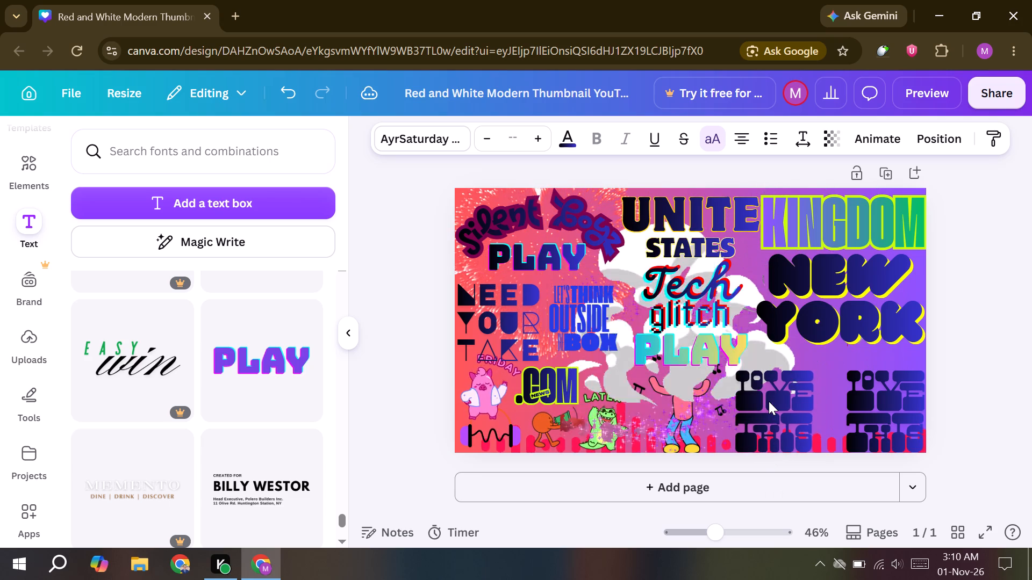
{"action": "key", "text": "Right"}
{"action": "key", "text": "Right"}
{"action": "key", "text": "Right"}
{"action": "key", "text": "Right"}
{"action": "key", "text": "Right"}
{"action": "key", "text": "Right"}
{"action": "key", "text": "Right"}
{"action": "key", "text": "Right"}
{"action": "key", "text": "Right"}
{"action": "key", "text": "Right"}
{"action": "key", "text": "Right"}
{"action": "key", "text": "Right"}
{"action": "key", "text": "Right"}
{"action": "key", "text": "Right"}
{"action": "key", "text": "Right"}
{"action": "key", "text": "Right"}
{"action": "key", "text": "Right"}
{"action": "key", "text": "Right"}
{"action": "key", "text": "Right"}
{"action": "key", "text": "Right"}
{"action": "key", "text": "Right"}
{"action": "key", "text": "Right"}
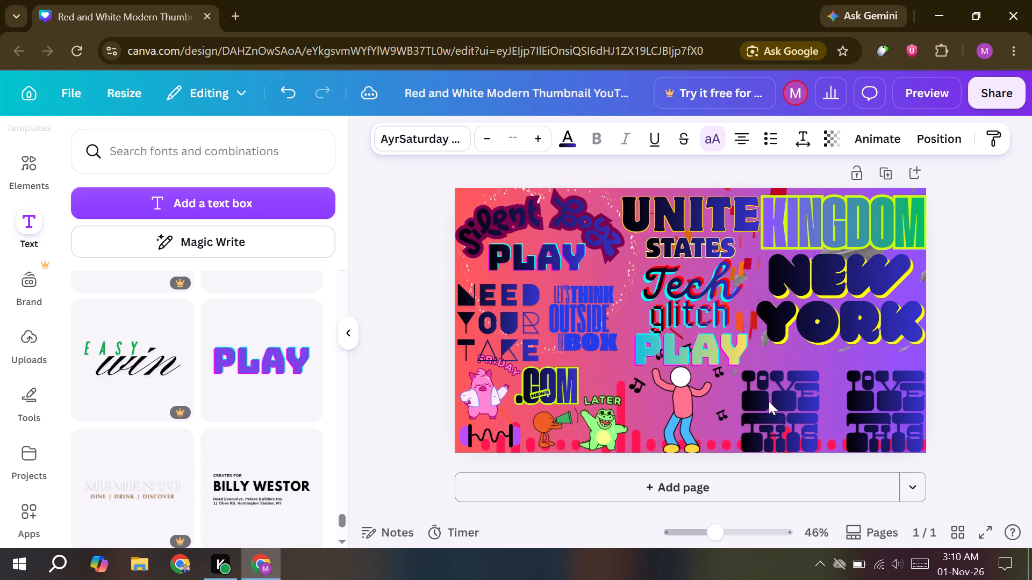
{"action": "key", "text": "Right"}
{"action": "key", "text": "Right"}
{"action": "key", "text": "Right"}
{"action": "key", "text": "Right"}
{"action": "key", "text": "Right"}
{"action": "key", "text": "Right"}
{"action": "key", "text": "Right"}
{"action": "key", "text": "Right"}
{"action": "key", "text": "Right"}
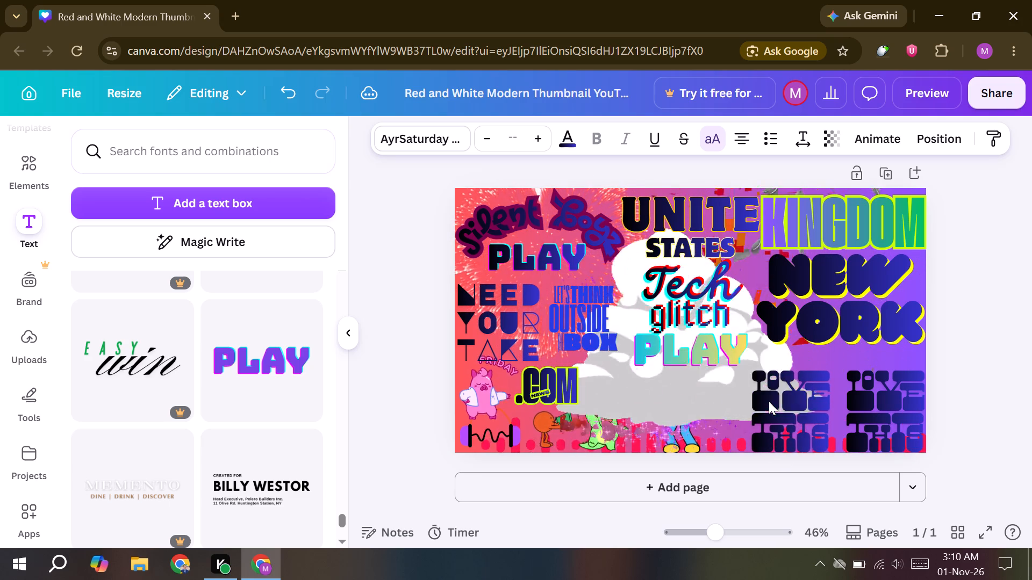
{"action": "key", "text": "Right"}
{"action": "key", "text": "Right"}
{"action": "key", "text": "Right"}
{"action": "key", "text": "Right"}
{"action": "key", "text": "Right"}
{"action": "key", "text": "Right"}
{"action": "key", "text": "Right"}
{"action": "key", "text": "Right"}
{"action": "key", "text": "Right"}
{"action": "key", "text": "Right"}
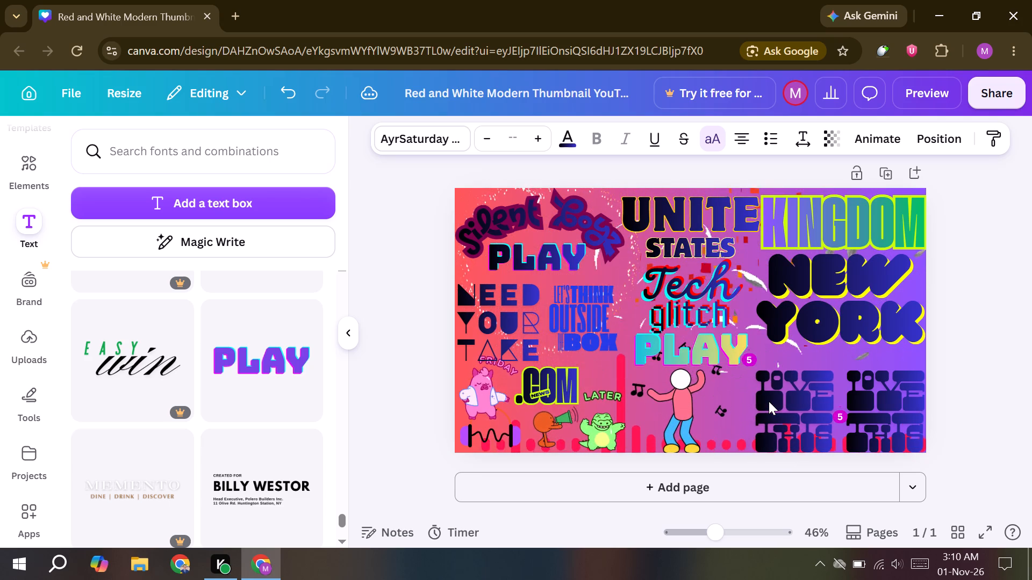
{"action": "key", "text": "Right"}
{"action": "key", "text": "Right"}
{"action": "key", "text": "Right"}
{"action": "key", "text": "Right"}
{"action": "key", "text": "Right"}
{"action": "key", "text": "Right"}
{"action": "key", "text": "Right"}
{"action": "key", "text": "Right"}
{"action": "key", "text": "Right"}
{"action": "key", "text": "Right"}
{"action": "key", "text": "Right"}
{"action": "key", "text": "Right"}
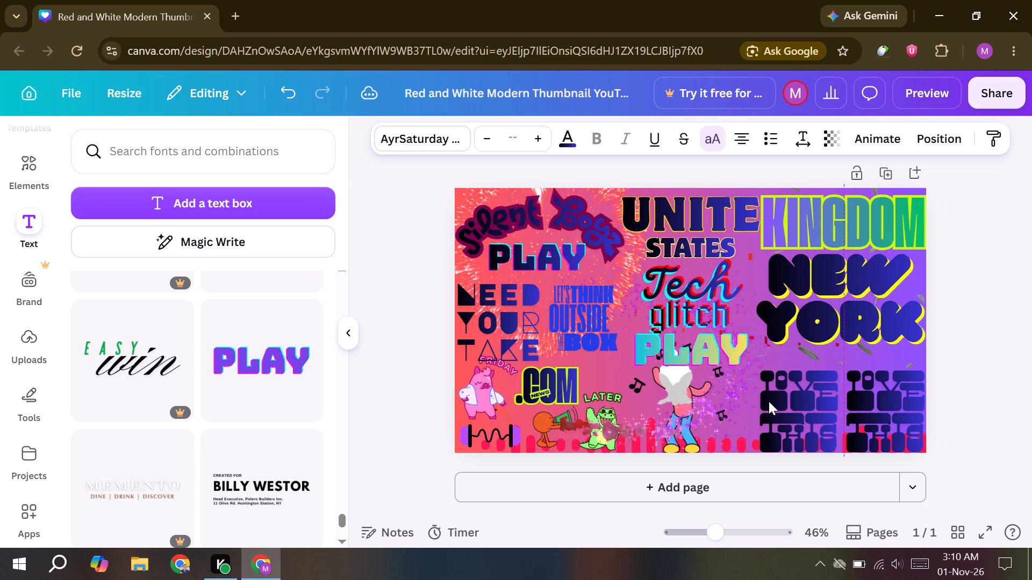
{"action": "key", "text": "Right"}
{"action": "key", "text": "Right"}
{"action": "key", "text": "Right"}
{"action": "key", "text": "Right"}
{"action": "key", "text": "Right"}
{"action": "key", "text": "Right"}
{"action": "key", "text": "Down"}
{"action": "key", "text": "Down"}
{"action": "key", "text": "Down"}
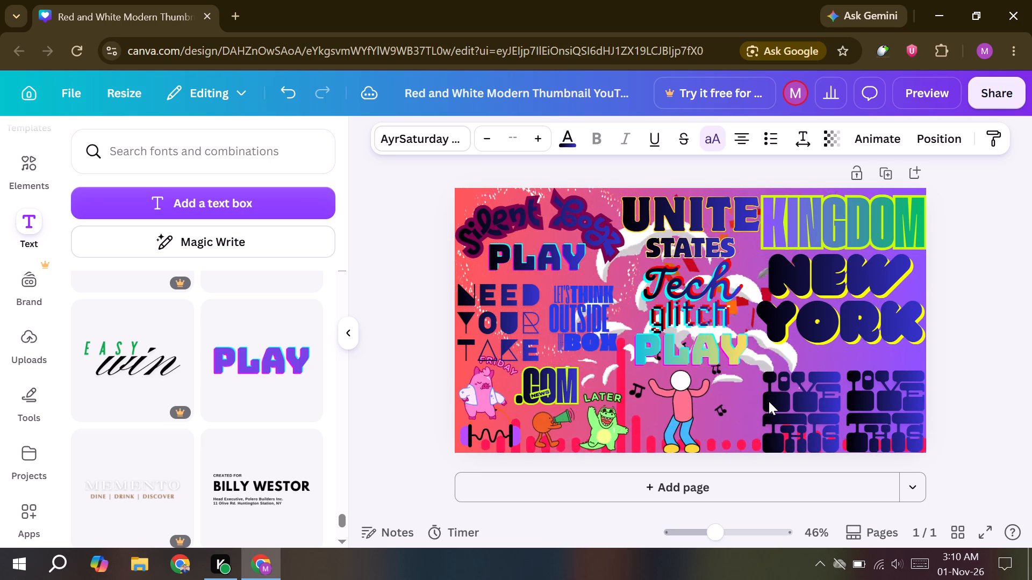
{"action": "key", "text": "Right"}
{"action": "key", "text": "Right"}
{"action": "key", "text": "Right"}
{"action": "key", "text": "Right"}
{"action": "key", "text": "Right"}
{"action": "key", "text": "Right"}
{"action": "key", "text": "Right"}
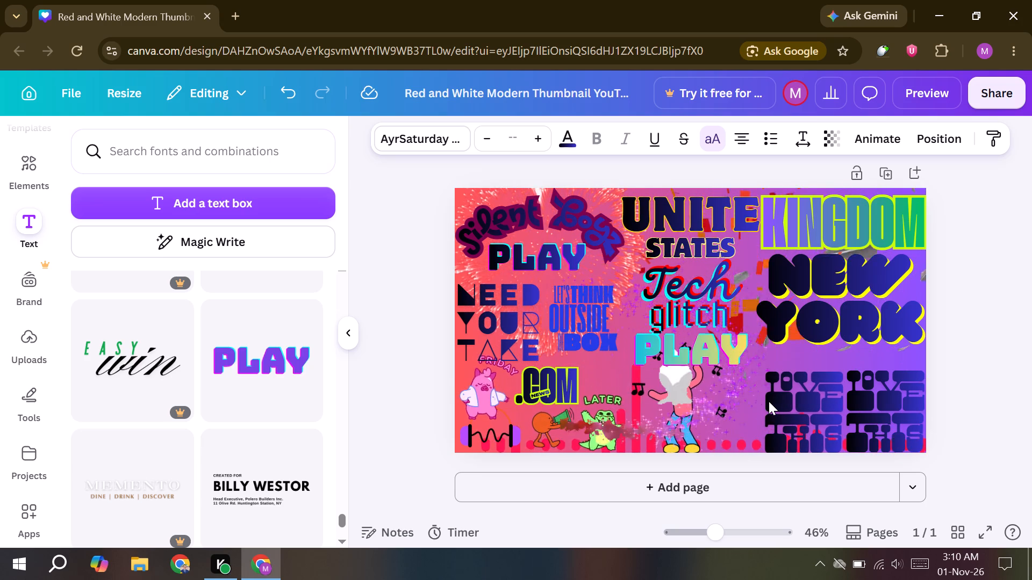
{"action": "key", "text": "Right"}
{"action": "key", "text": "Right"}
{"action": "key", "text": "Right"}
{"action": "key", "text": "Right"}
{"action": "key", "text": "Right"}
{"action": "key", "text": "Right"}
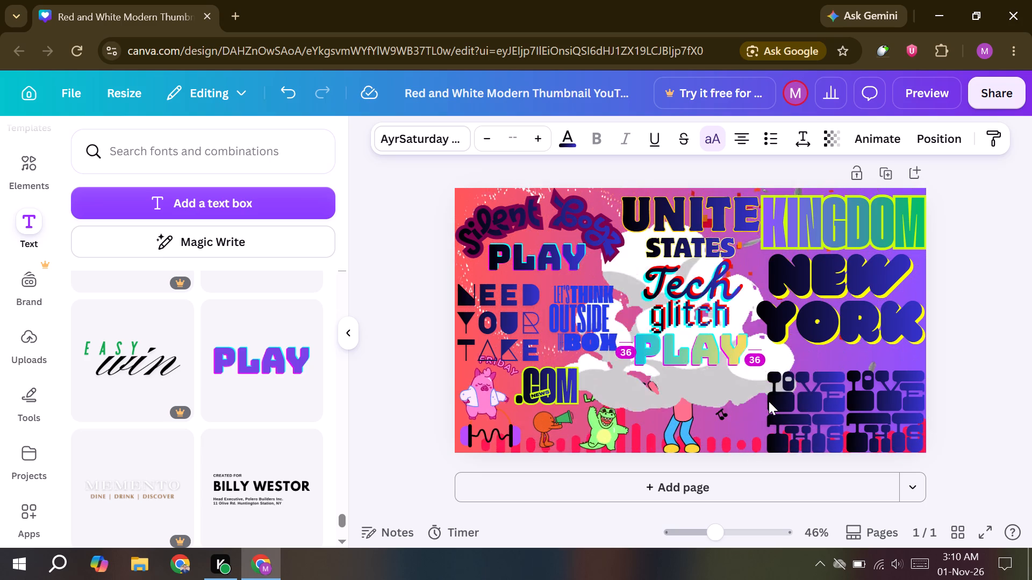
{"action": "key", "text": "Right"}
{"action": "key", "text": "Left"}
{"action": "key", "text": "Up"}
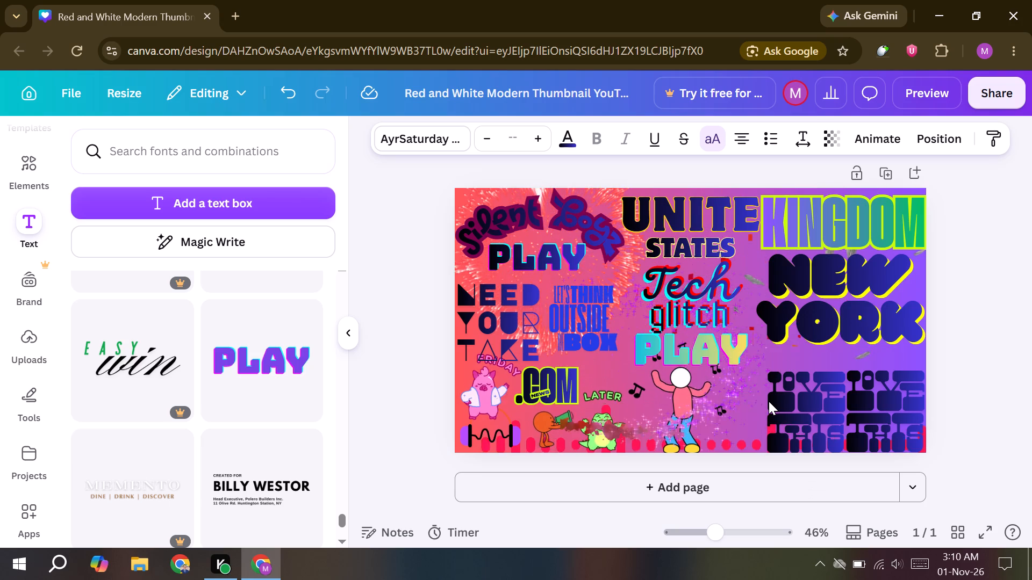
{"action": "left_click", "coordinate": [1008, 338]}
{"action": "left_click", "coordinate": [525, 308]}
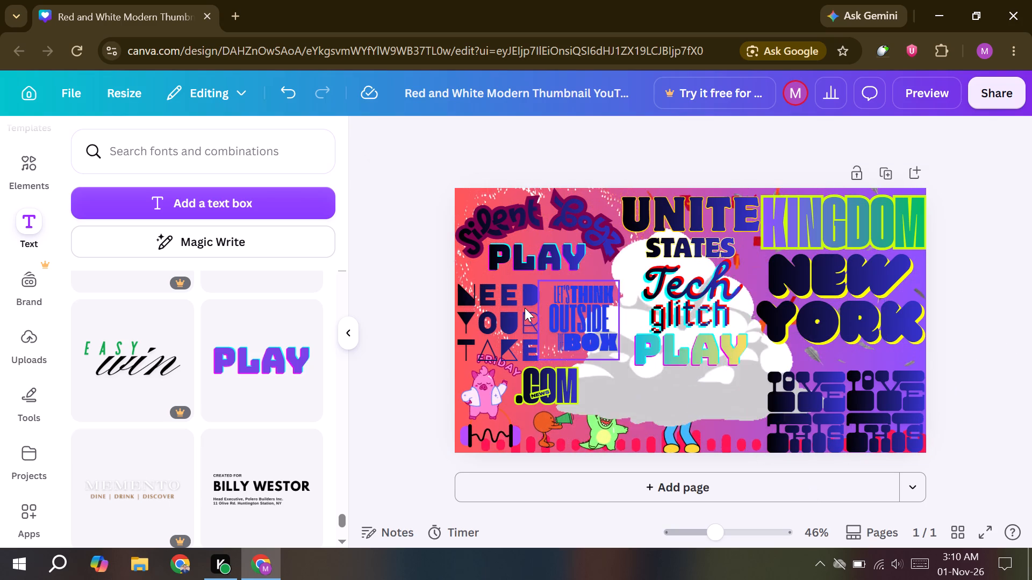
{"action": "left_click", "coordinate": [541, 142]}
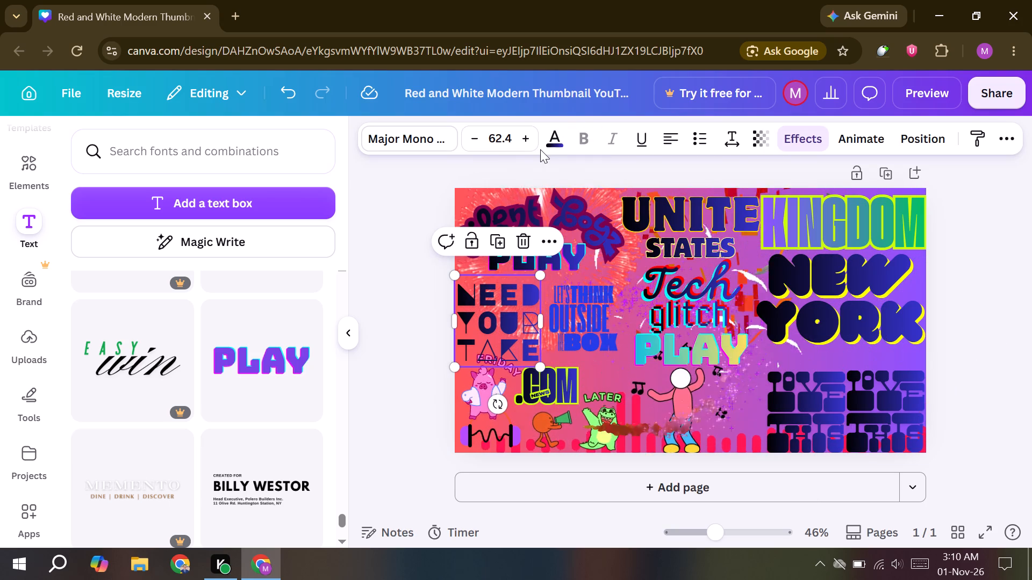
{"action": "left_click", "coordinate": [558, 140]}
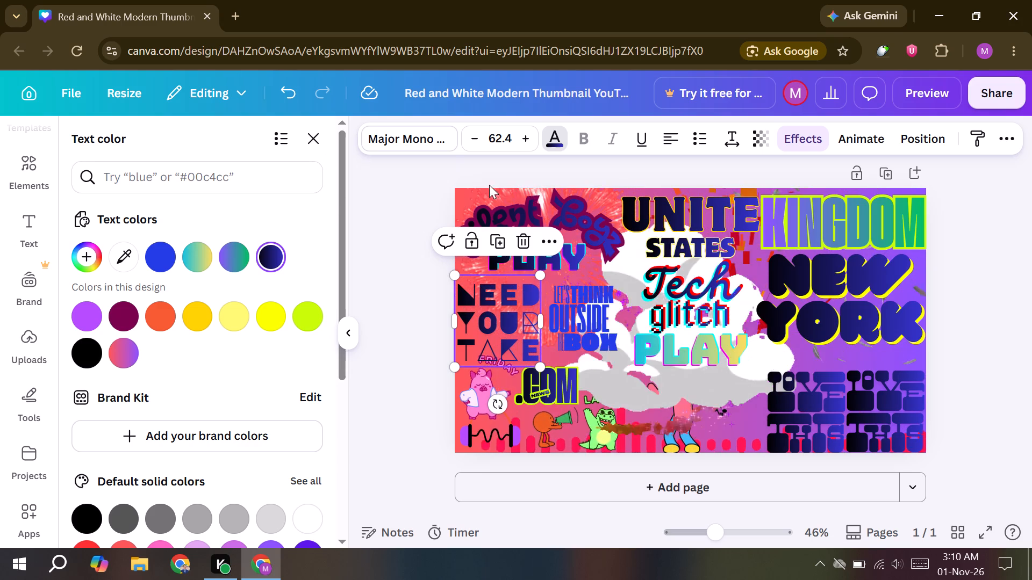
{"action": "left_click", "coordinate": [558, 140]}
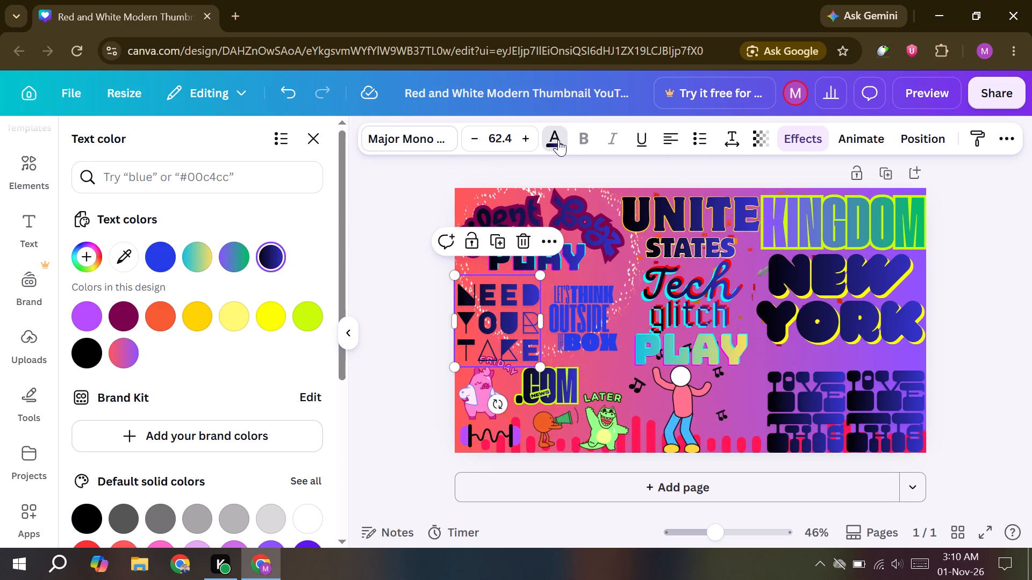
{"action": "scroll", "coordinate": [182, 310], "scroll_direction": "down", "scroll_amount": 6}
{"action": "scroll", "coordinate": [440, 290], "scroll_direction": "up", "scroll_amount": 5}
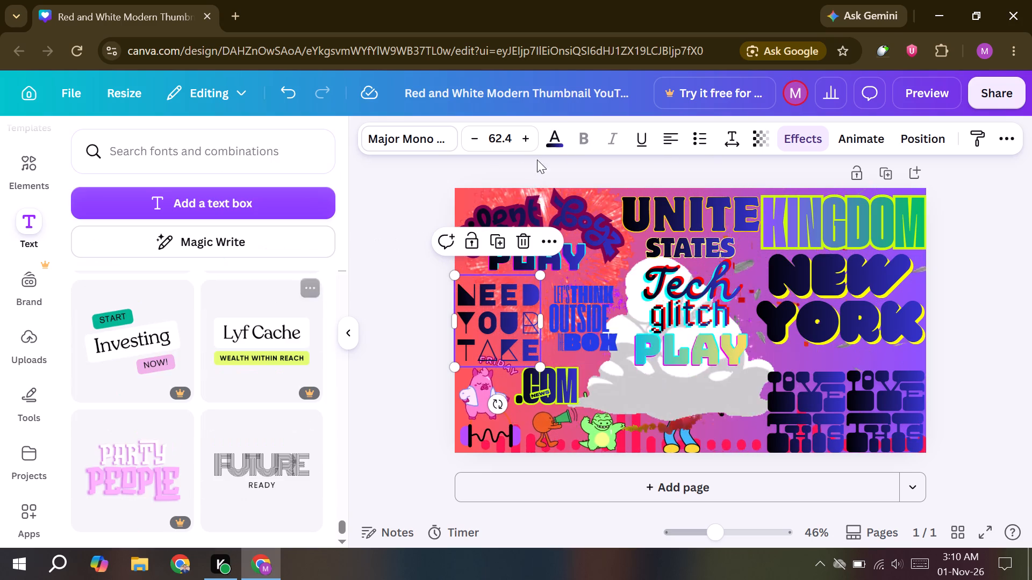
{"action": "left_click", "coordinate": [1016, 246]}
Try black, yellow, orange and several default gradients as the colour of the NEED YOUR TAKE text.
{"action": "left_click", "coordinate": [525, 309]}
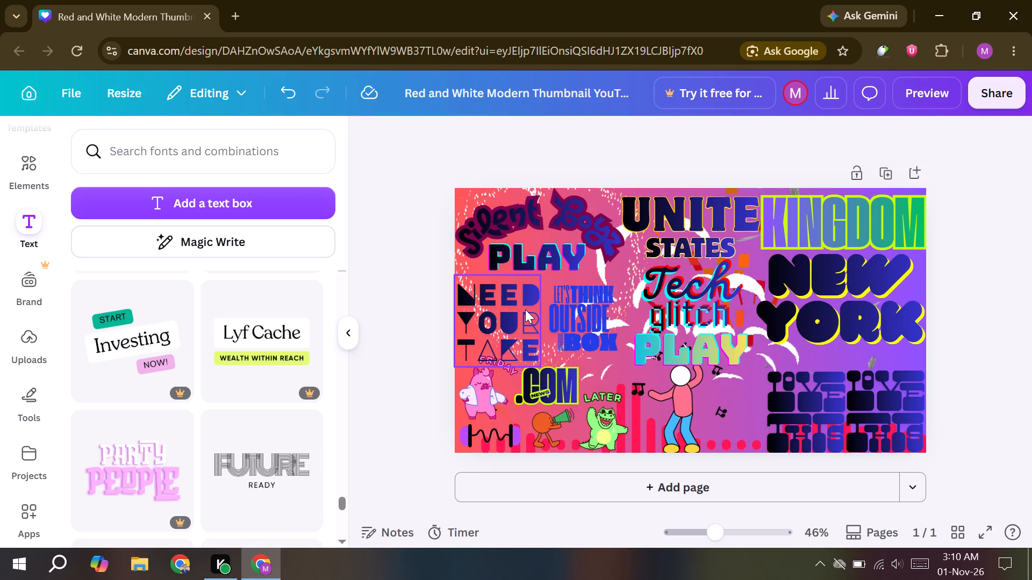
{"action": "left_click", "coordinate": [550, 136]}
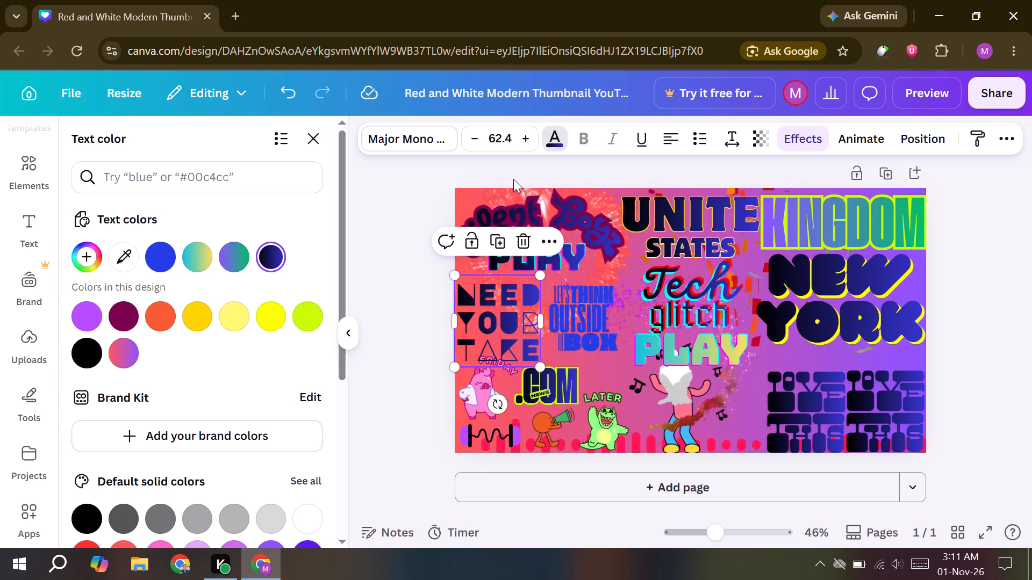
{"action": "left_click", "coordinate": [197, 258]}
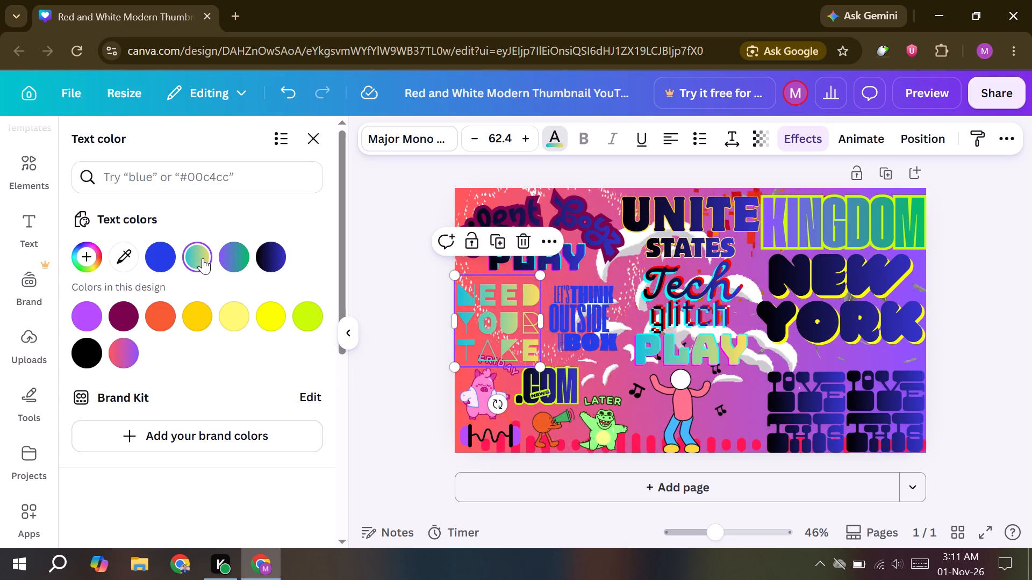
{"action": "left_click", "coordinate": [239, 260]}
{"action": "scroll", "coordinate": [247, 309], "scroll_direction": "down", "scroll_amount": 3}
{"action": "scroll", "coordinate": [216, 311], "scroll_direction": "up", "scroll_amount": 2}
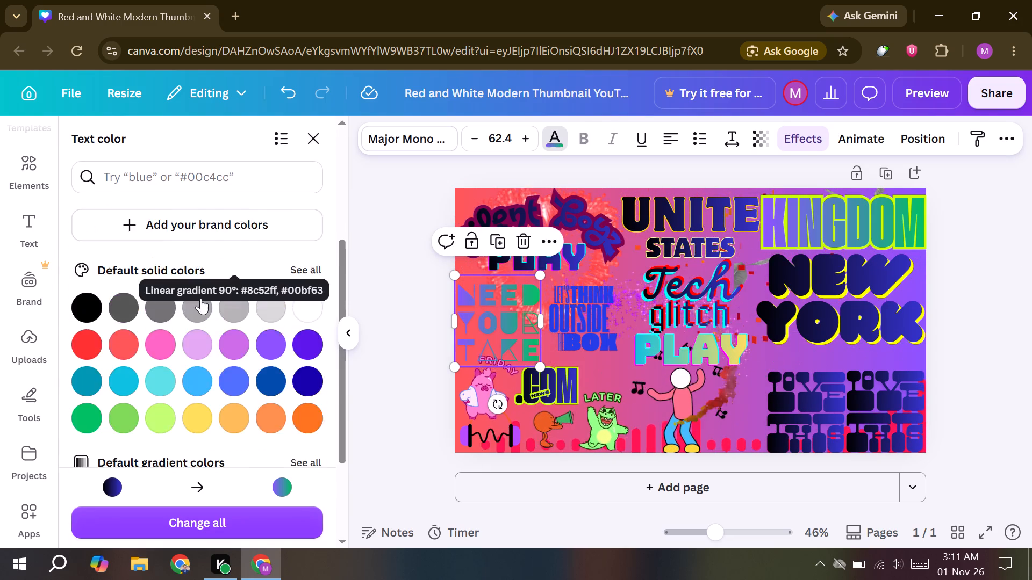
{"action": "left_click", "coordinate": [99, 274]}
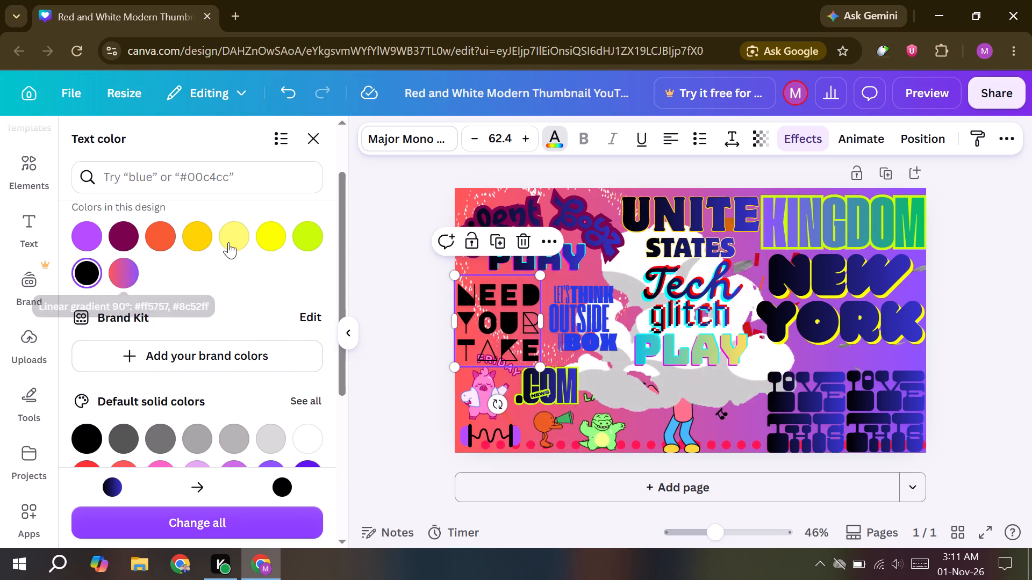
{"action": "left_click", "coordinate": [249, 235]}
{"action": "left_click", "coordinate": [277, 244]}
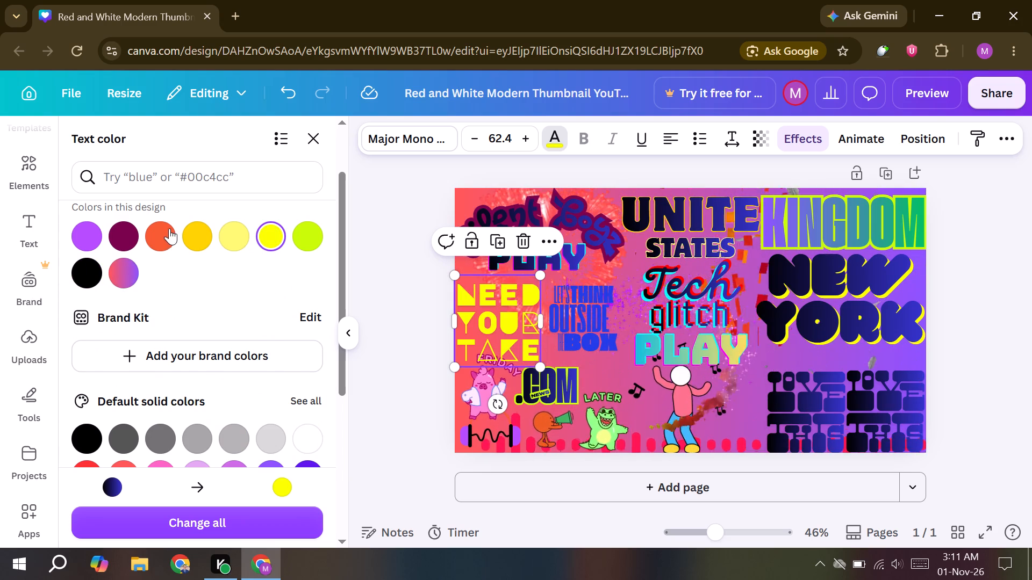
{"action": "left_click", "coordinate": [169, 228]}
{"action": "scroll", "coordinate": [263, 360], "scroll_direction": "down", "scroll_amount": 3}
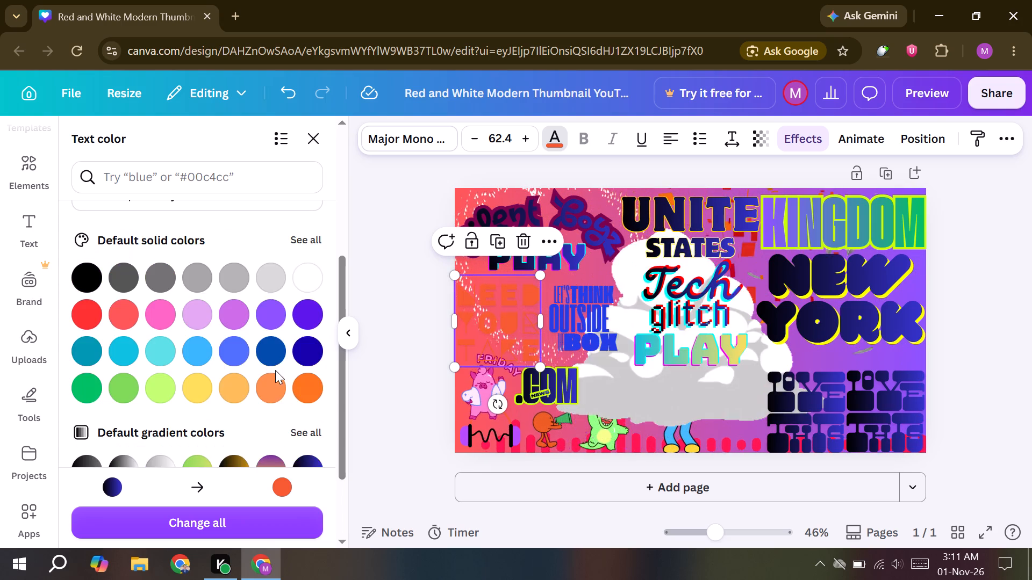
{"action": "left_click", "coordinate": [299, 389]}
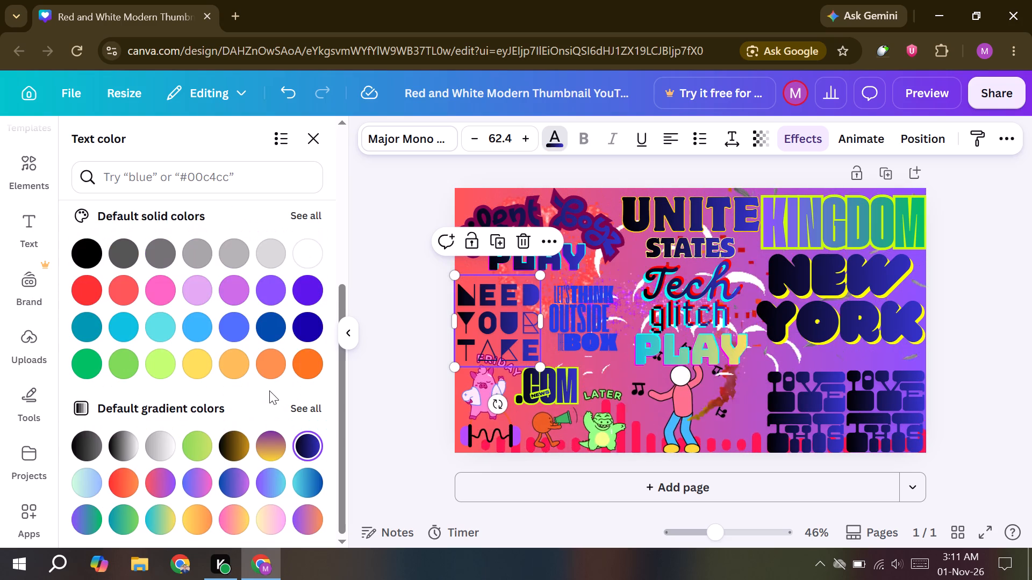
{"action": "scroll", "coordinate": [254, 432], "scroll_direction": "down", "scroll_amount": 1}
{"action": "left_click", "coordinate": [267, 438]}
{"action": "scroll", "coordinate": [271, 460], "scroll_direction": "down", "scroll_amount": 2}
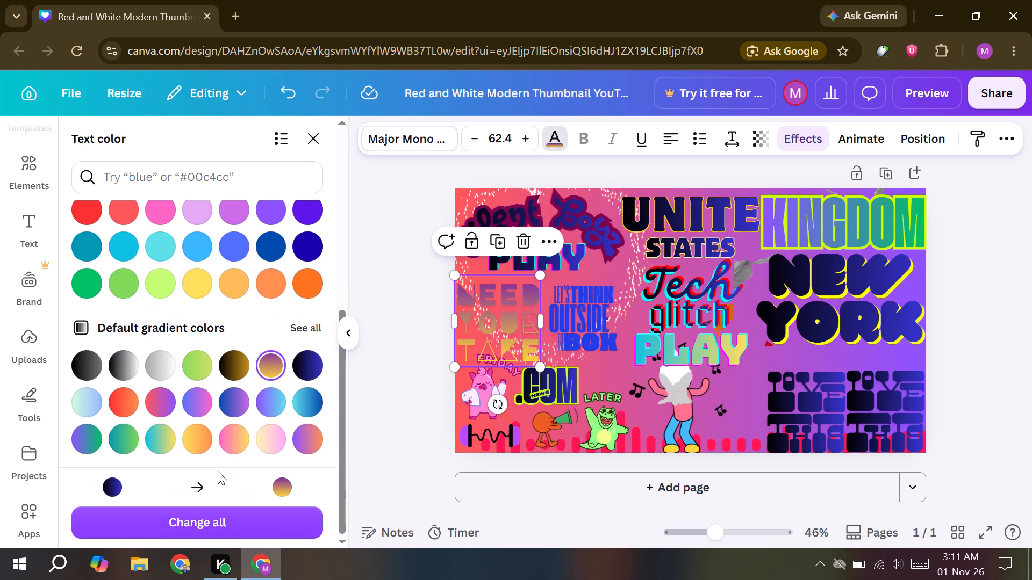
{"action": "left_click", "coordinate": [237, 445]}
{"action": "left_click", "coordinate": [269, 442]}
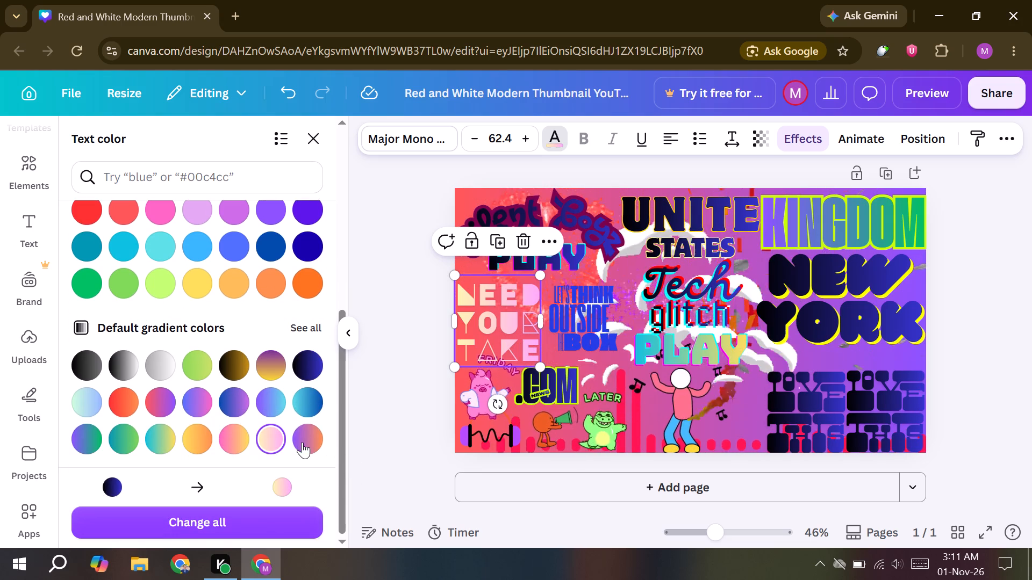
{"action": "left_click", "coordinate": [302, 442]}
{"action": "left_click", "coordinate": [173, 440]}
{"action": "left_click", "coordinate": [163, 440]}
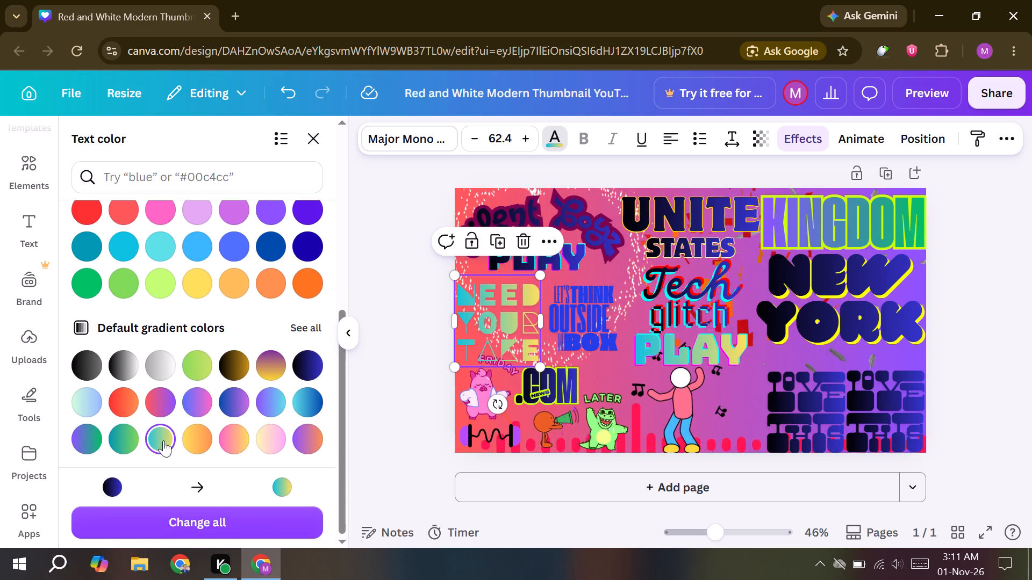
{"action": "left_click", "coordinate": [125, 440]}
Recolour the NEED YOUR TAKE text with the default purple-to-green gradient.
{"action": "left_click", "coordinate": [78, 435]}
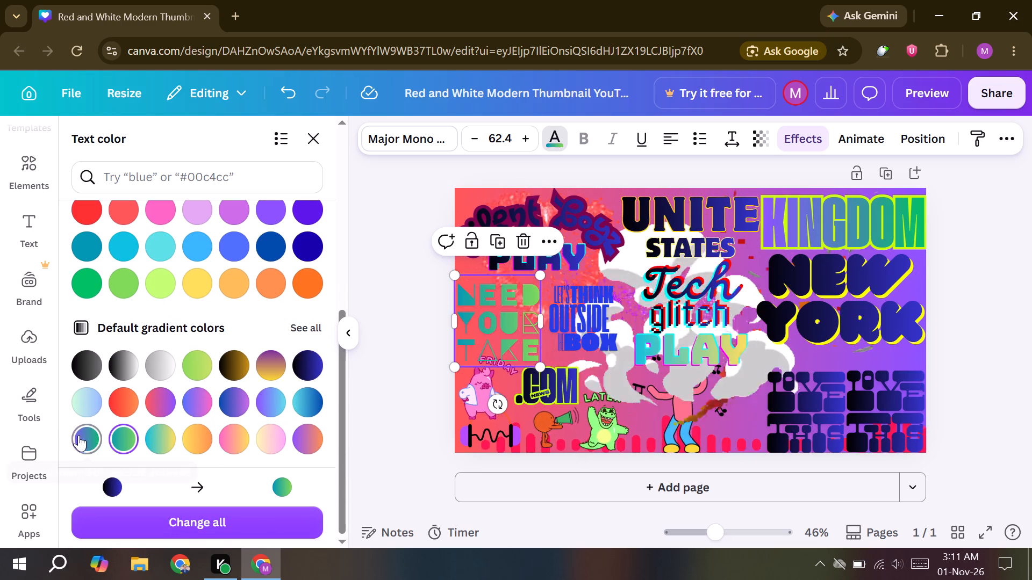
{"action": "triple_click", "coordinate": [399, 338]}
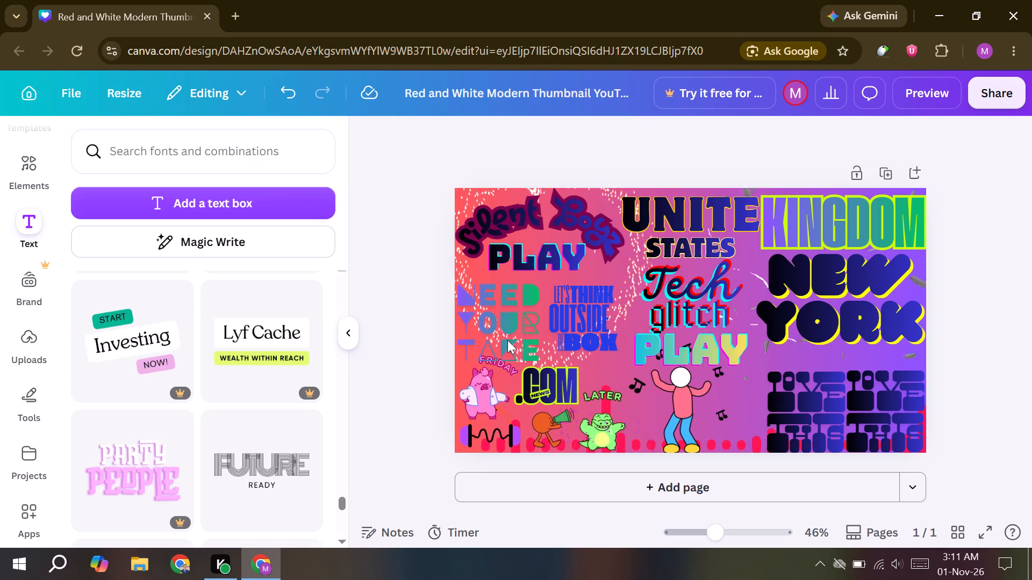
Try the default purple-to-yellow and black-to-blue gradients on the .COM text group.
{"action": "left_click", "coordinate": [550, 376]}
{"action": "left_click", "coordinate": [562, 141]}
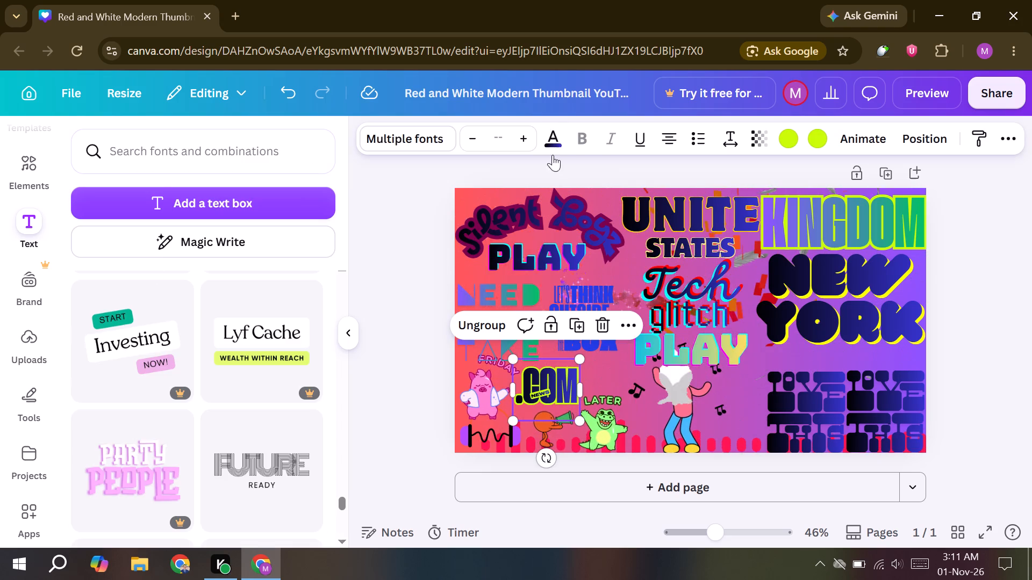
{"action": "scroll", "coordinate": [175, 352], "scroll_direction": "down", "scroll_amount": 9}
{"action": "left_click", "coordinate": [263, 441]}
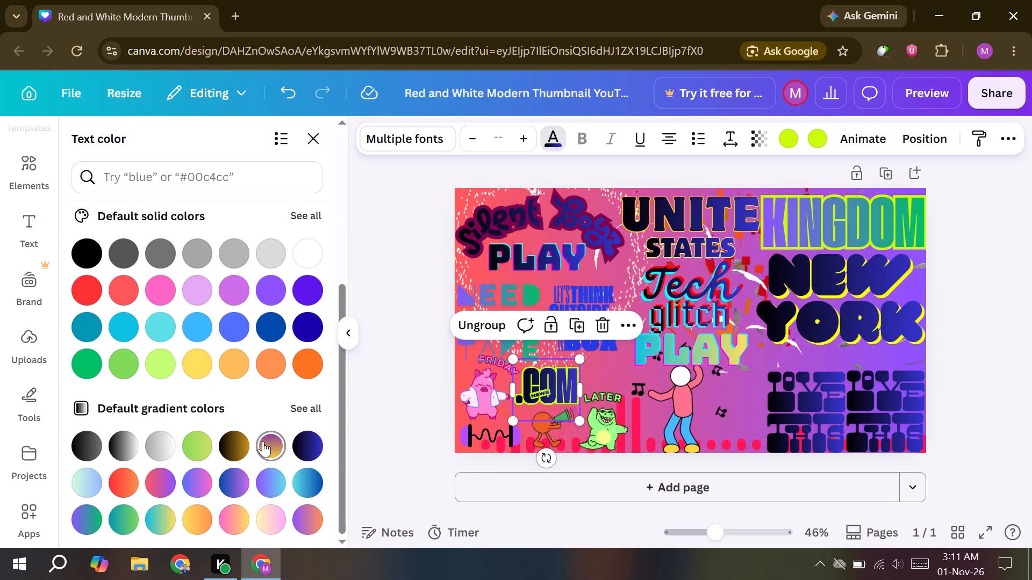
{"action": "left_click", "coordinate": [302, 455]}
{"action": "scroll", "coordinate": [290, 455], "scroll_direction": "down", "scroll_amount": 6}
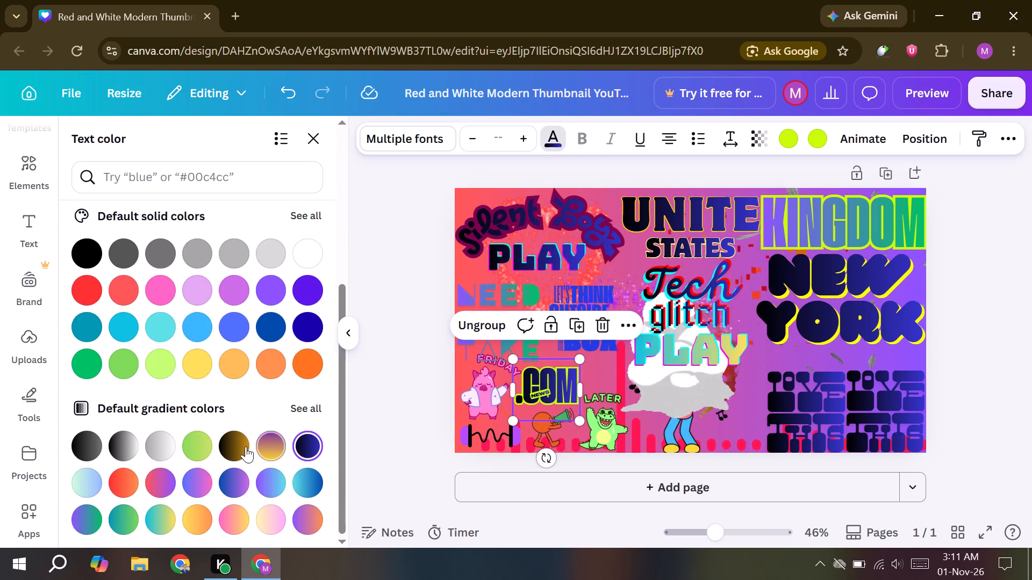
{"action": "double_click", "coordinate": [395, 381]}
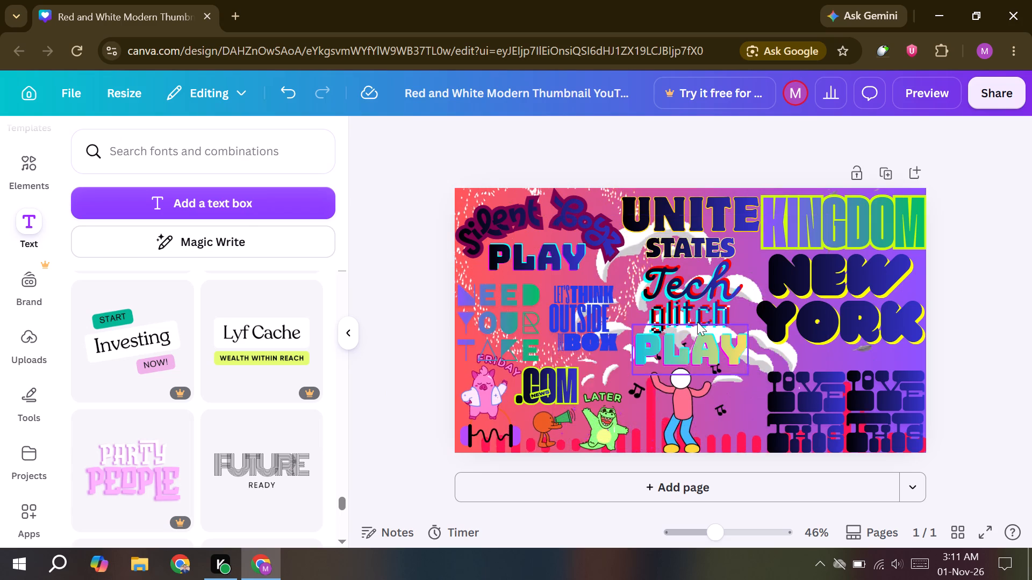
Insert the animated blue microphone with musical notes from the animation stickers into the design.
{"action": "left_click", "coordinate": [35, 151]}
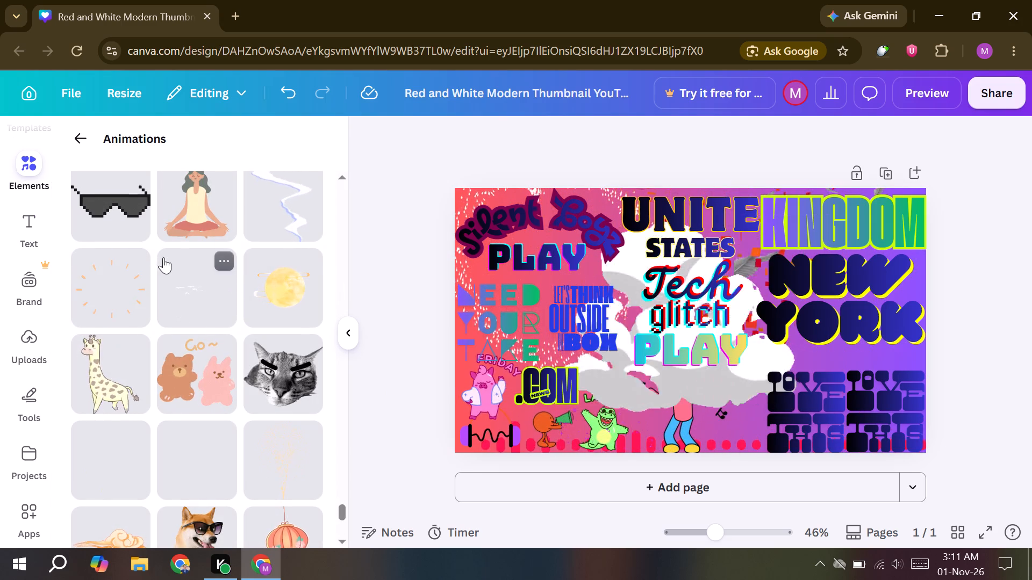
{"action": "scroll", "coordinate": [244, 382], "scroll_direction": "down", "scroll_amount": 3}
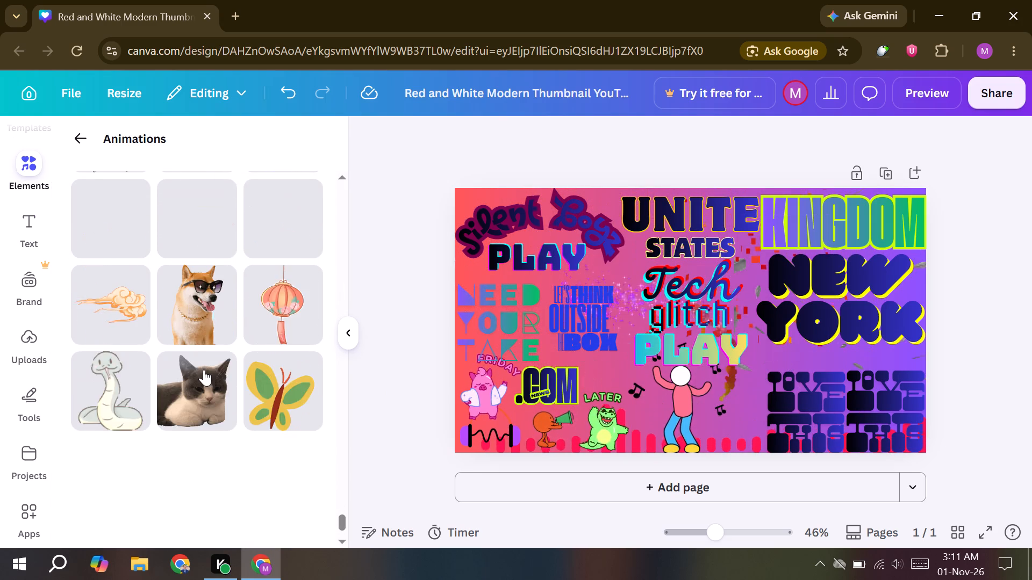
{"action": "scroll", "coordinate": [205, 369], "scroll_direction": "down", "scroll_amount": 4}
{"action": "scroll", "coordinate": [274, 395], "scroll_direction": "down", "scroll_amount": 2}
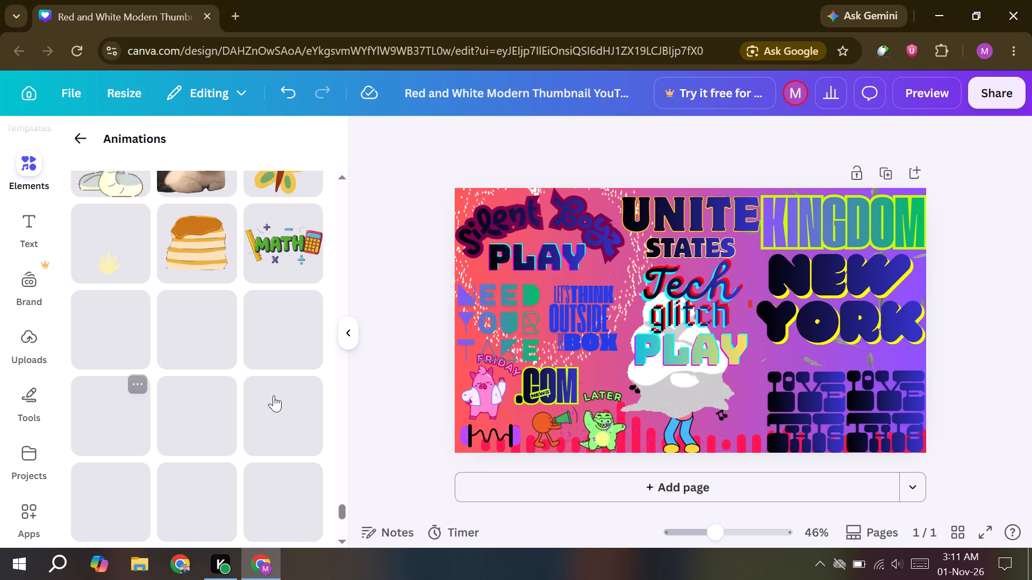
{"action": "scroll", "coordinate": [241, 388], "scroll_direction": "down", "scroll_amount": 3}
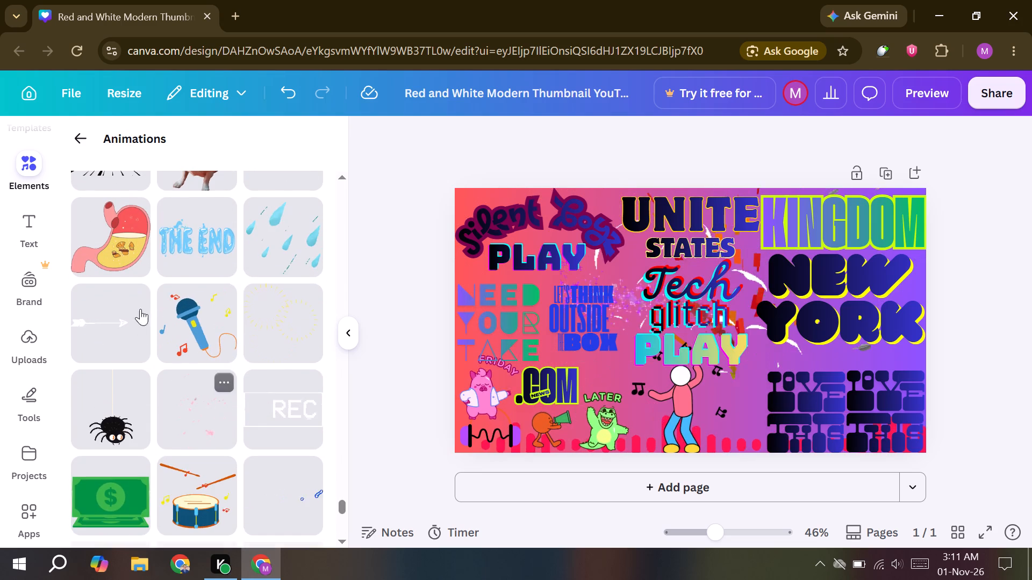
{"action": "left_click", "coordinate": [193, 328]}
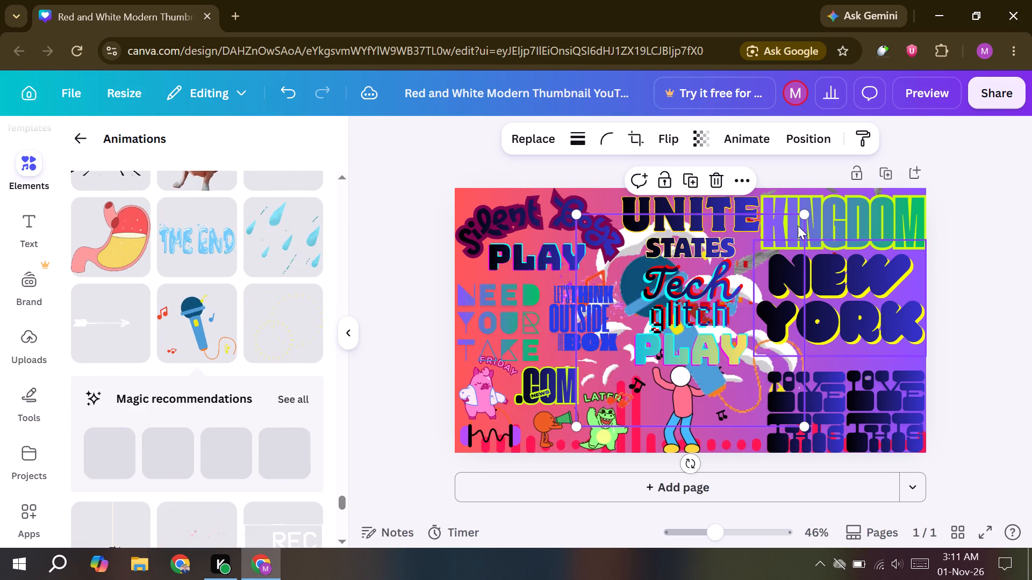
Shrink the microphone sticker and place it between the dancing figure and the left LOVE THIS text block.
{"action": "left_click_drag", "start_coordinate": [804, 219], "coordinate": [671, 330]}
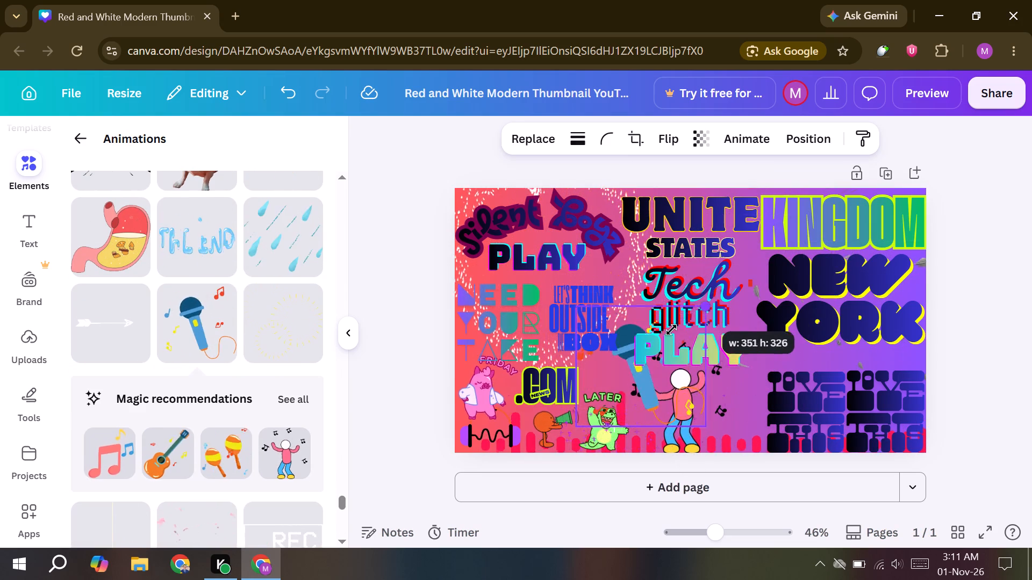
{"action": "left_click_drag", "start_coordinate": [671, 330], "coordinate": [645, 359]}
{"action": "left_click_drag", "start_coordinate": [610, 381], "coordinate": [688, 386]}
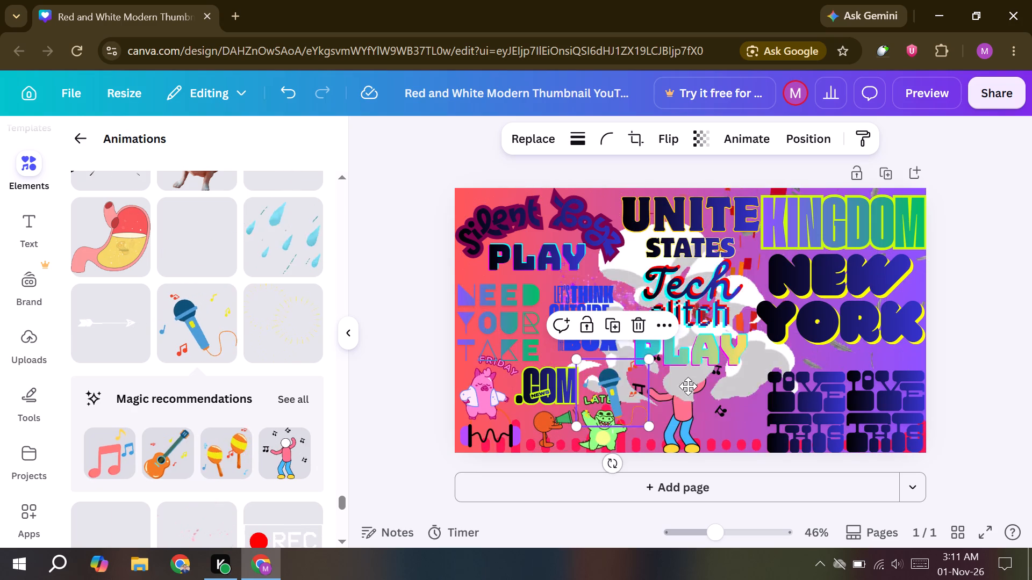
{"action": "left_click_drag", "start_coordinate": [688, 386], "coordinate": [740, 389]}
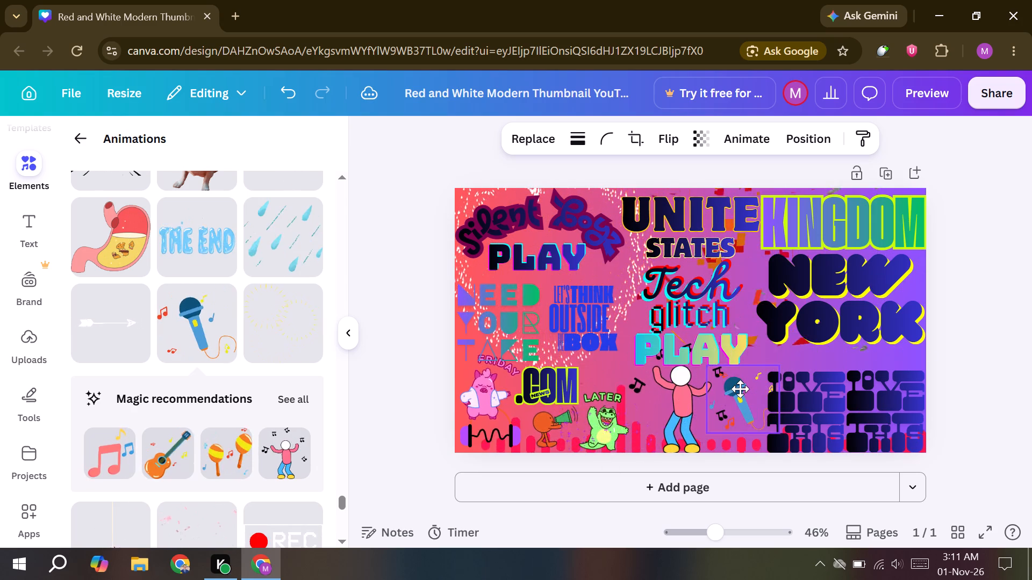
{"action": "left_click_drag", "start_coordinate": [740, 389], "coordinate": [735, 390]}
{"action": "left_click_drag", "start_coordinate": [1005, 295], "coordinate": [1006, 289]}
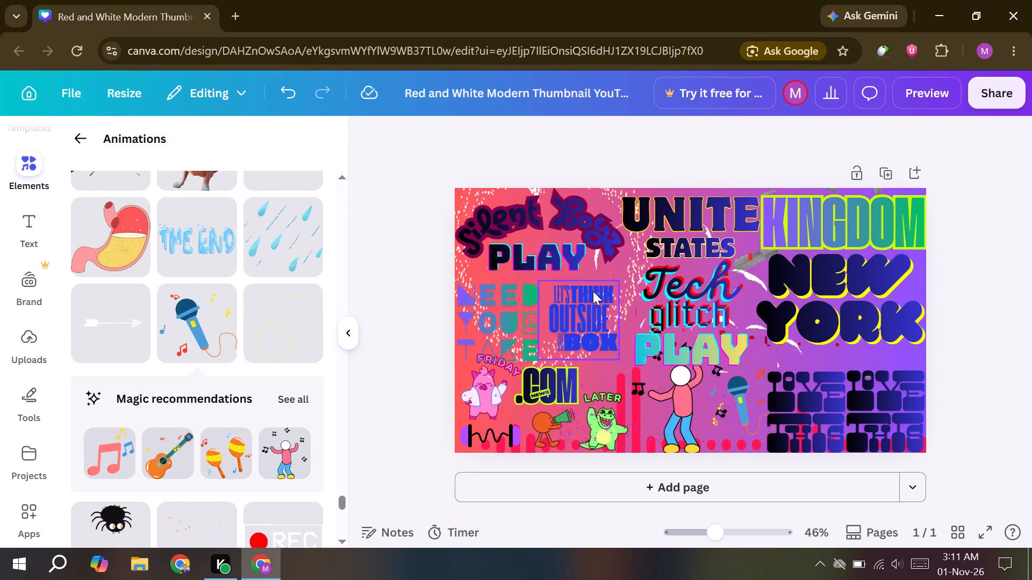
{"action": "left_click", "coordinate": [383, 220]}
Nudge the curved Silent Boyz text slightly up and across towards the UNITE STATES heading.
{"action": "left_click", "coordinate": [533, 207]}
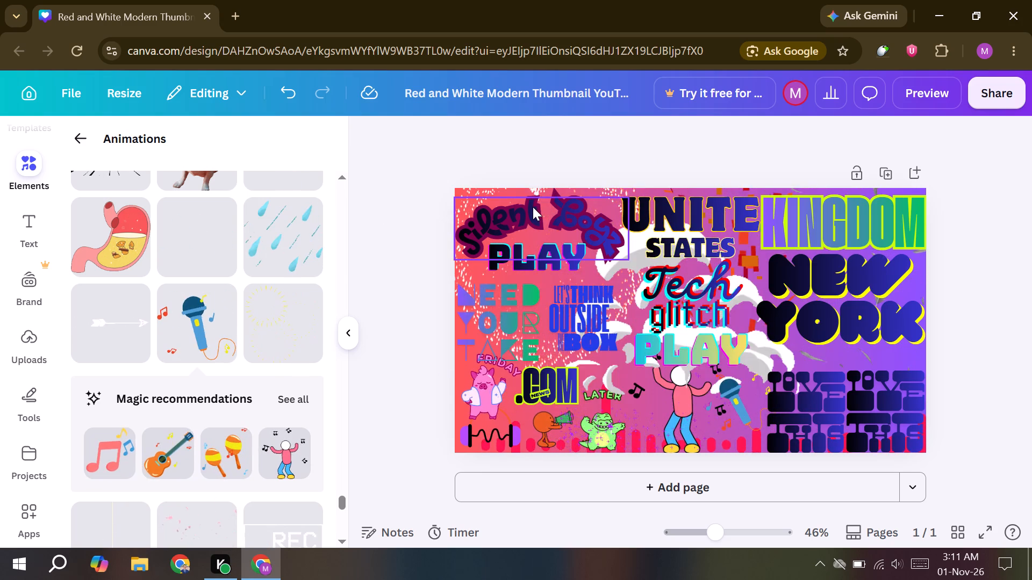
{"action": "key", "text": "Up"}
{"action": "key", "text": "Up"}
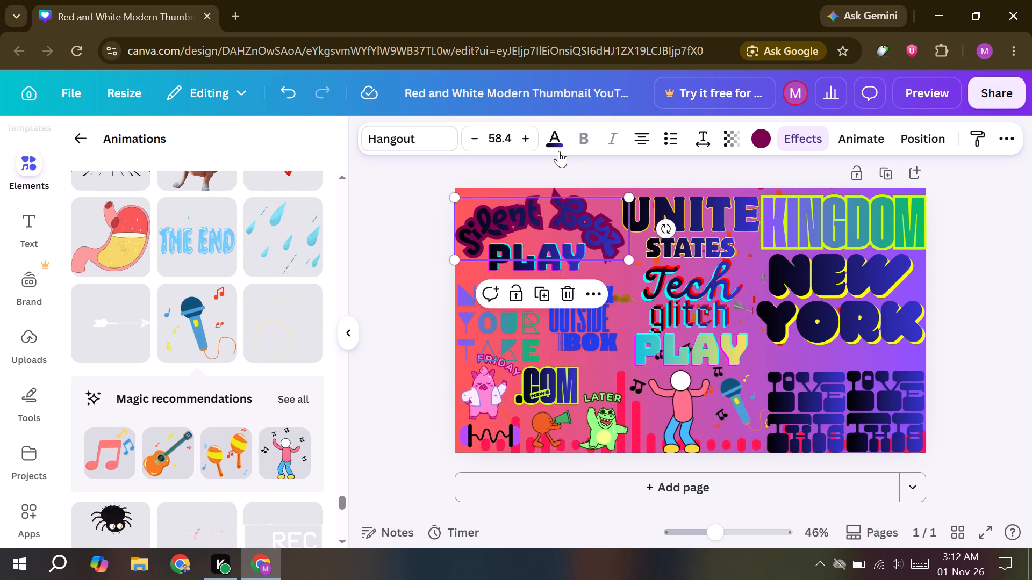
{"action": "key", "text": "Up"}
{"action": "key", "text": "Up"}
{"action": "key", "text": "Up"}
{"action": "key", "text": "Up"}
{"action": "key", "text": "Up"}
{"action": "key", "text": "Up"}
{"action": "key", "text": "Up"}
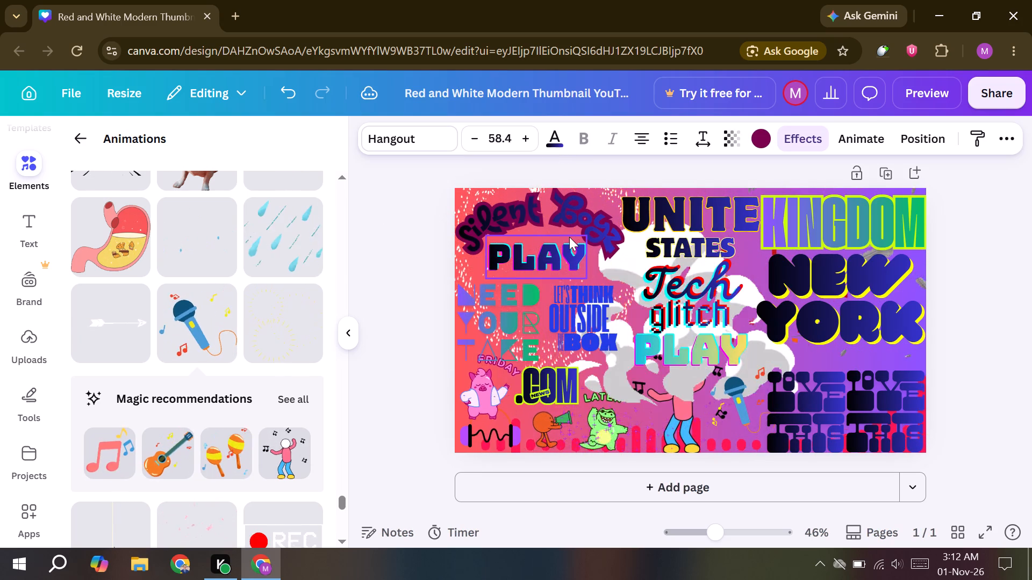
{"action": "key", "text": "Right"}
{"action": "key", "text": "Right"}
{"action": "key", "text": "Right"}
{"action": "key", "text": "Right"}
{"action": "key", "text": "Right"}
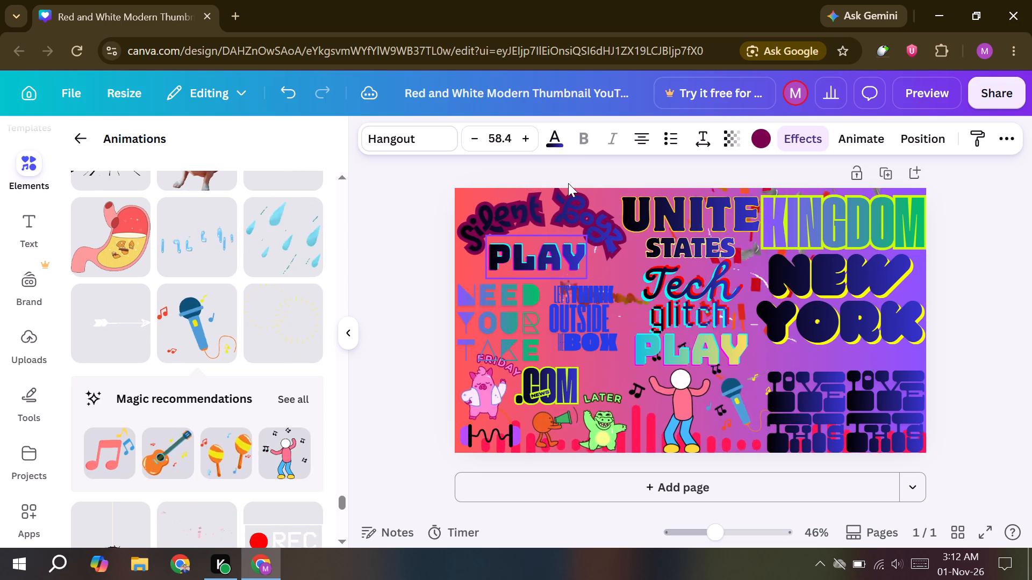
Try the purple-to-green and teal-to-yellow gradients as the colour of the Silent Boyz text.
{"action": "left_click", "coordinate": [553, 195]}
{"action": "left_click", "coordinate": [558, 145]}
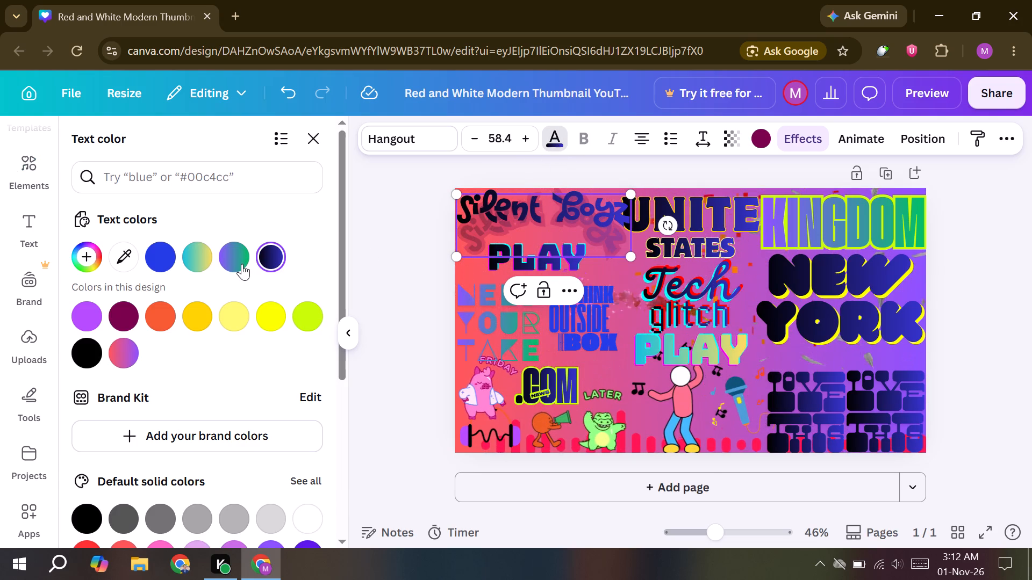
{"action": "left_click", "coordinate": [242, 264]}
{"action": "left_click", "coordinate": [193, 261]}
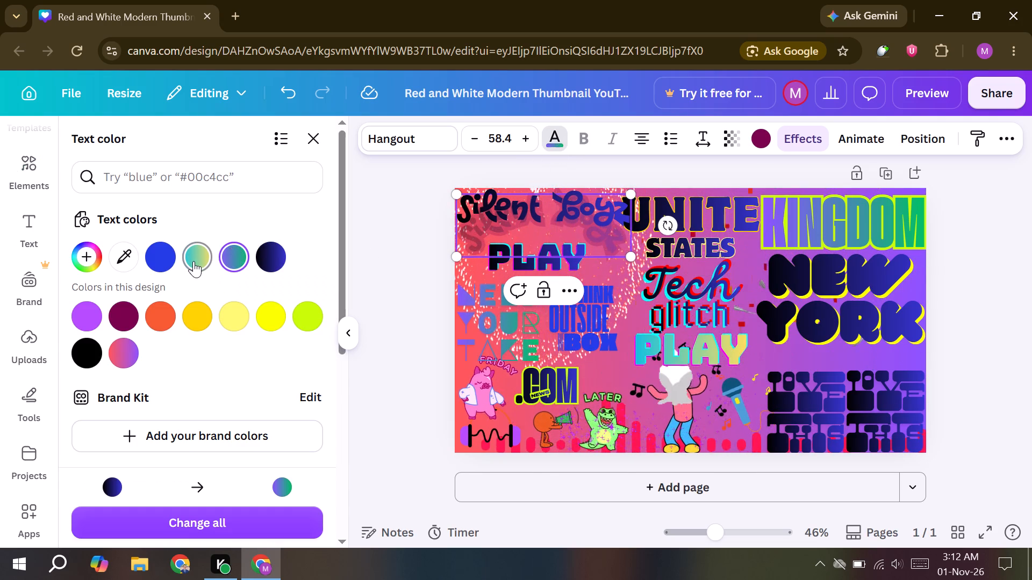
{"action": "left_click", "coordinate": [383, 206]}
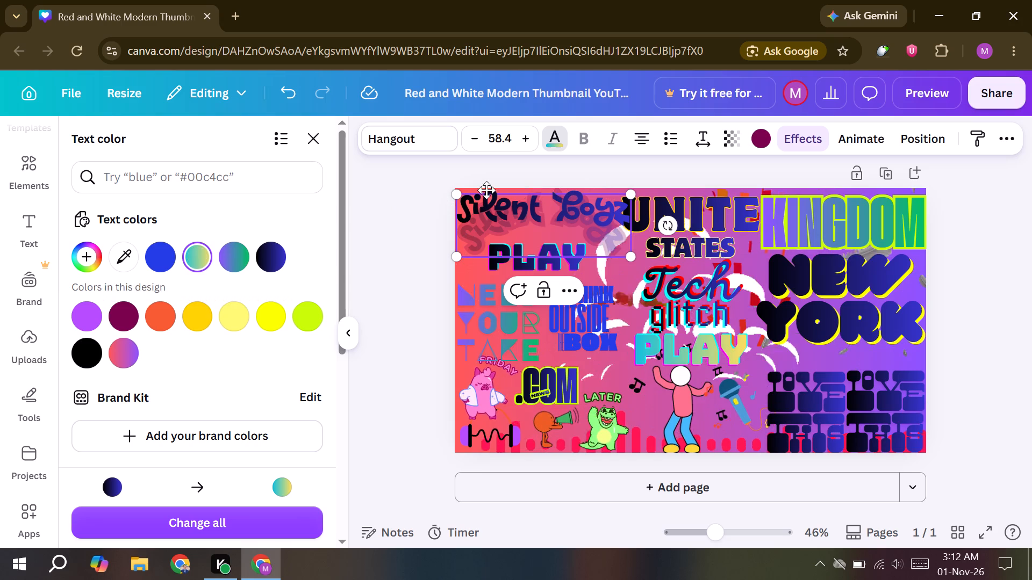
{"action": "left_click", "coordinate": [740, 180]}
Recolour the Silent Boyz text with the solid yellow already used in the design.
{"action": "left_click", "coordinate": [539, 215]}
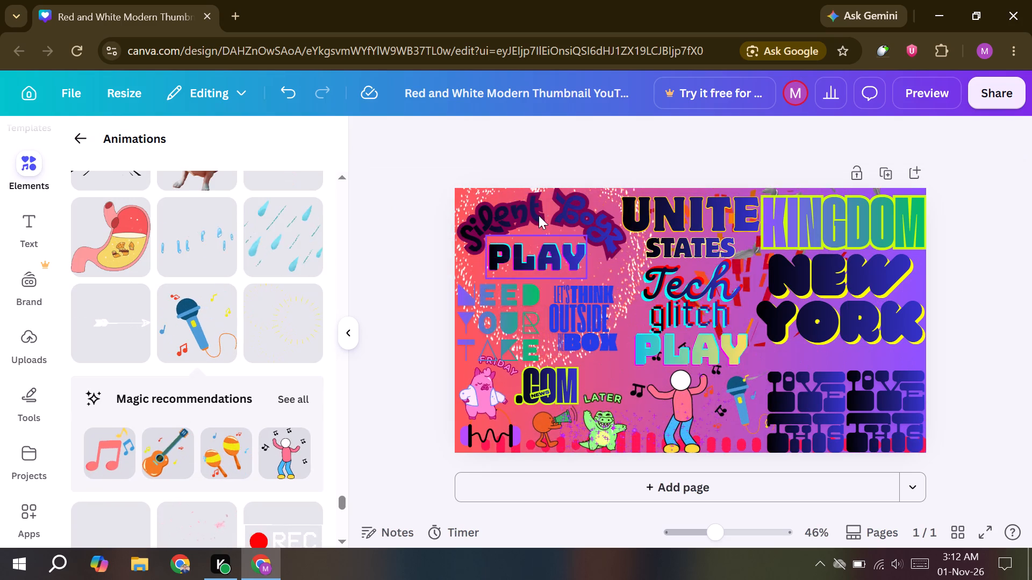
{"action": "left_click", "coordinate": [972, 233]}
{"action": "left_click", "coordinate": [590, 203]}
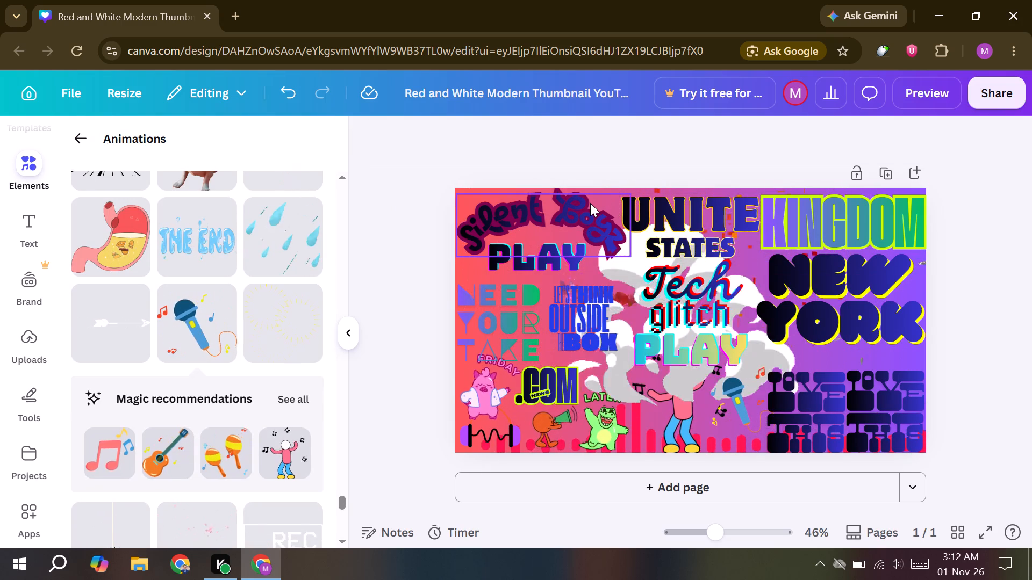
{"action": "left_click", "coordinate": [555, 141]}
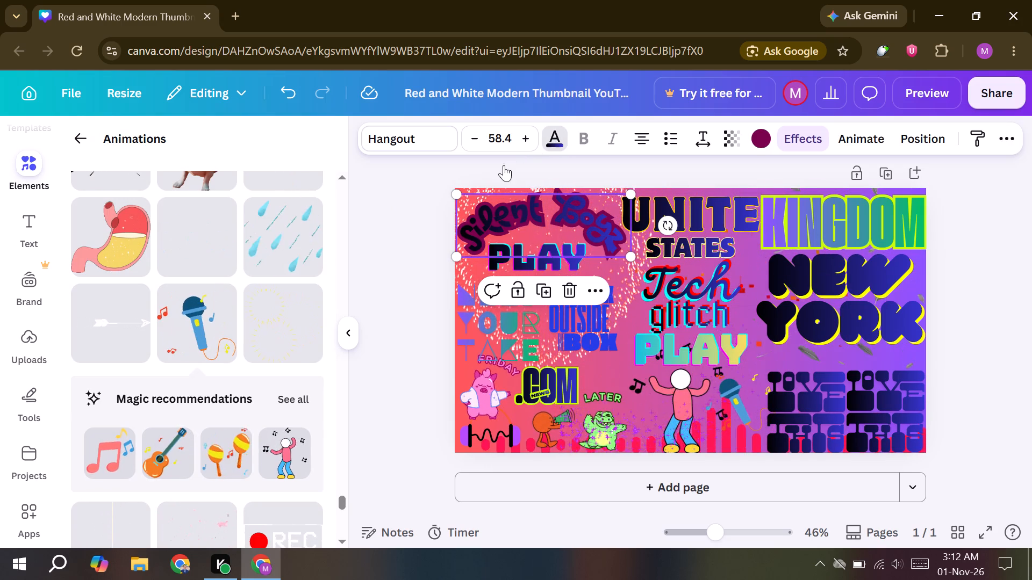
{"action": "left_click", "coordinate": [278, 309]}
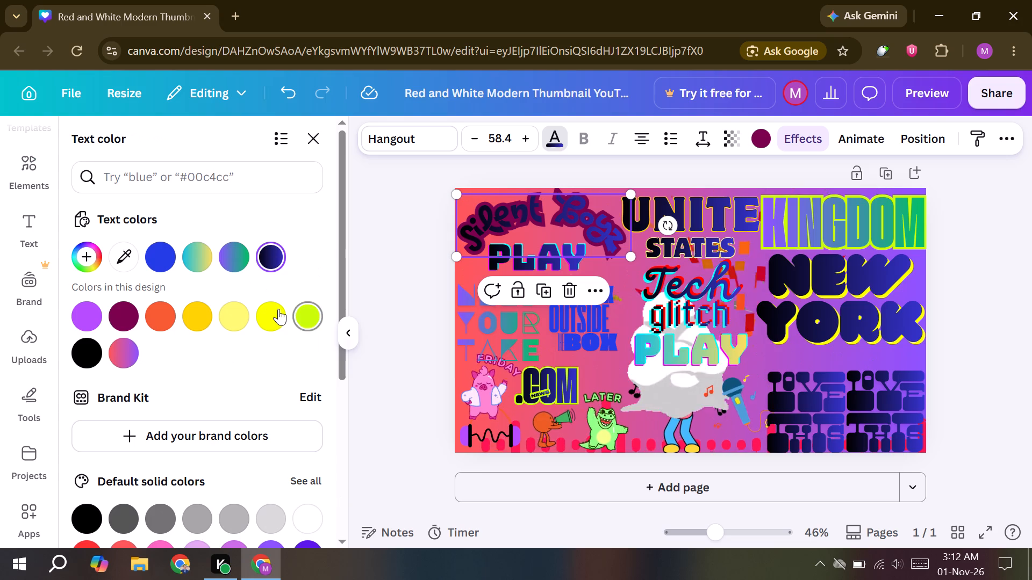
{"action": "double_click", "coordinate": [425, 263]}
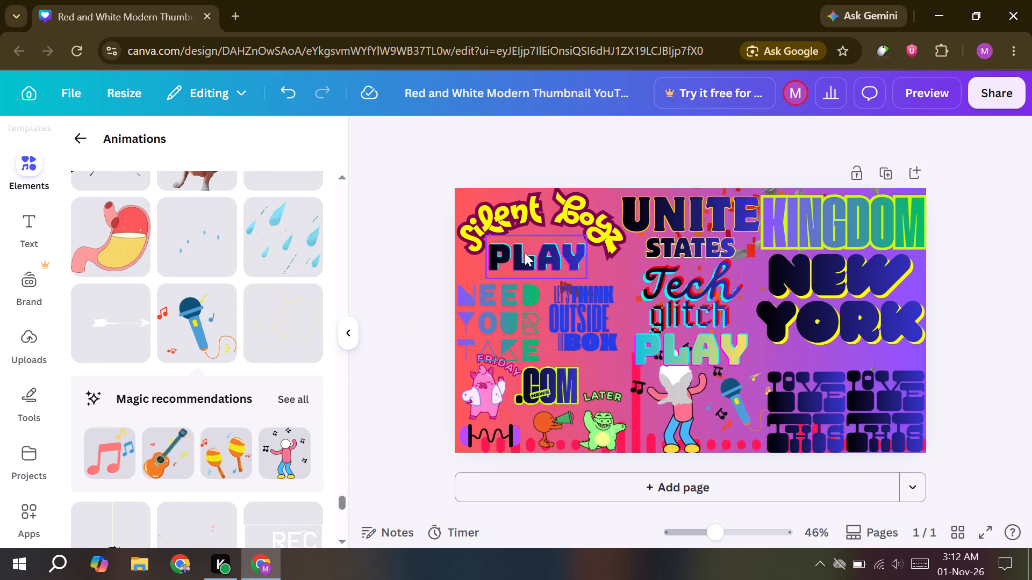
Recolour the UNITE STATES text group solid yellow, after trying the teal-to-yellow and black-to-blue gradients and lime green.
{"action": "left_click", "coordinate": [653, 225]}
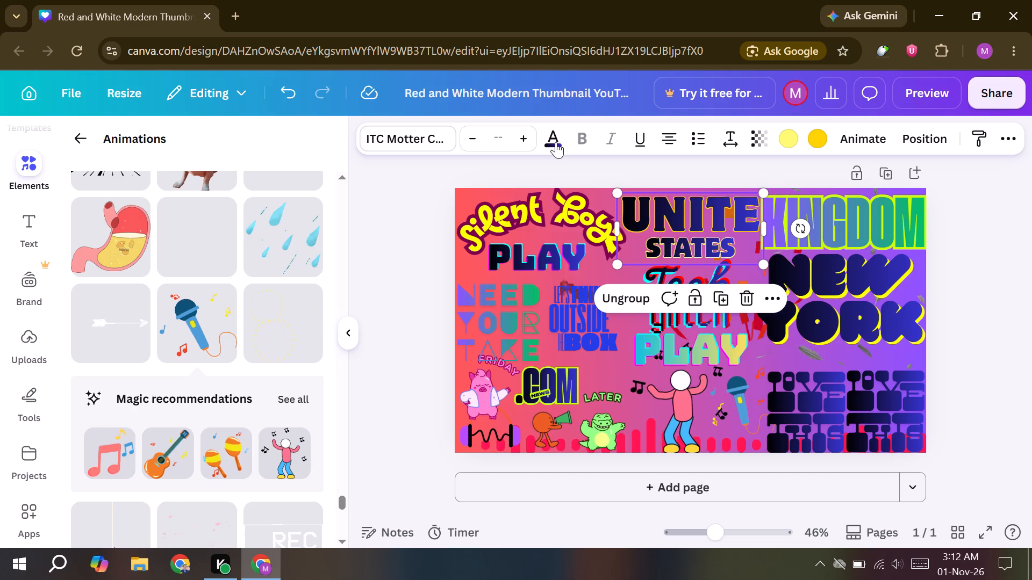
{"action": "left_click", "coordinate": [556, 142]}
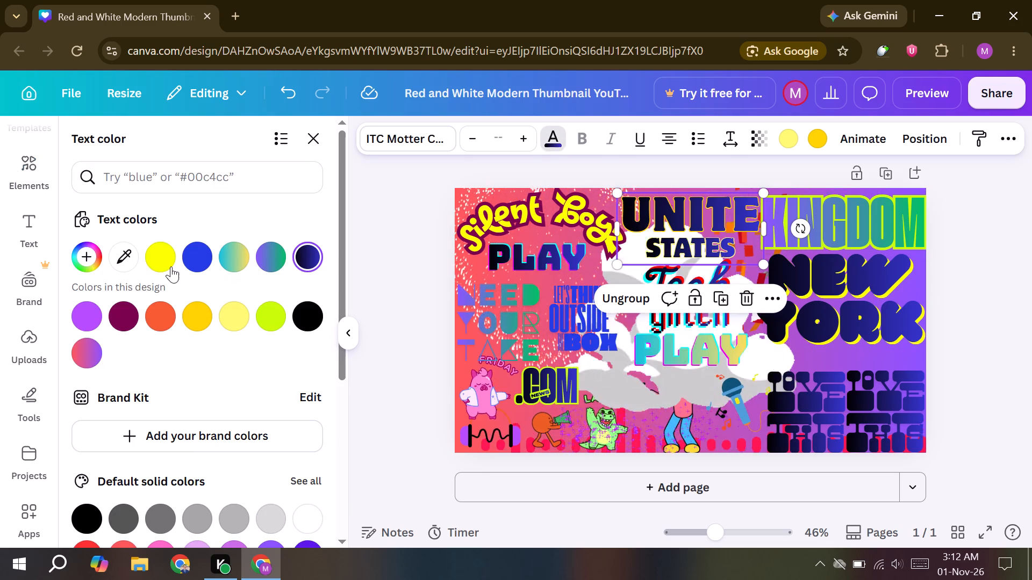
{"action": "left_click", "coordinate": [167, 255]}
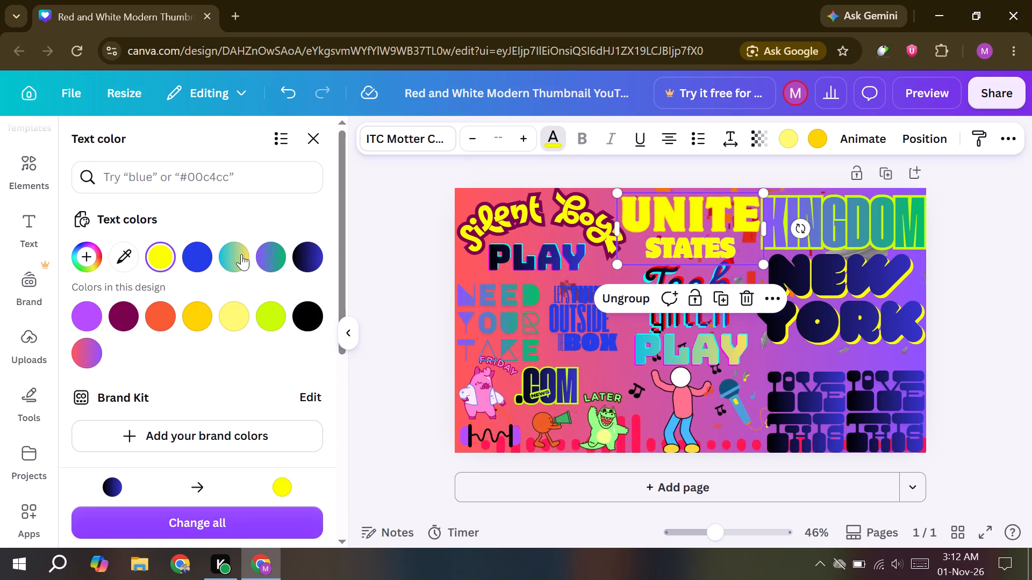
{"action": "left_click", "coordinate": [241, 254]}
{"action": "left_click", "coordinate": [299, 265]}
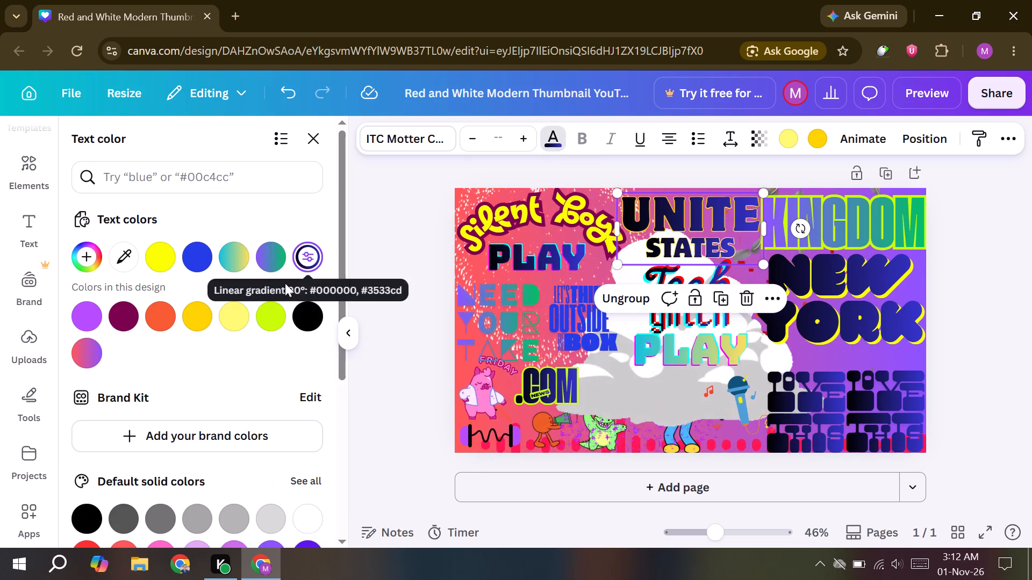
{"action": "left_click", "coordinate": [272, 322]}
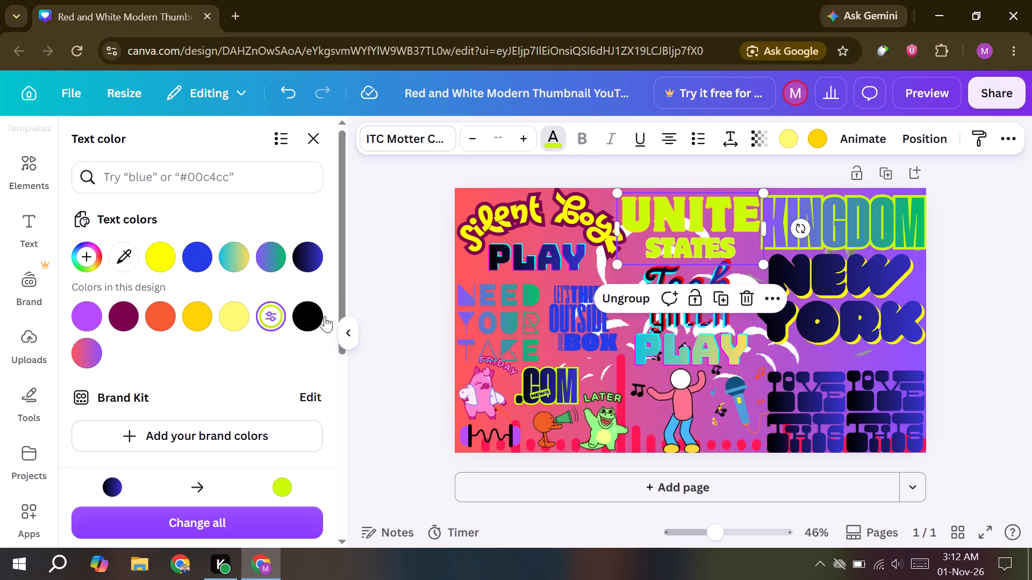
{"action": "left_click", "coordinate": [164, 267]}
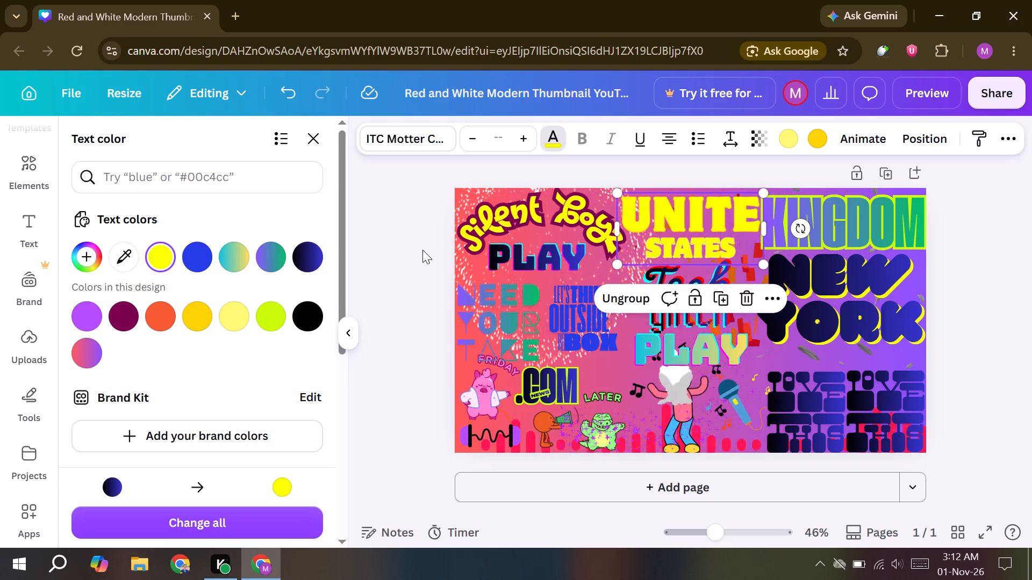
{"action": "triple_click", "coordinate": [422, 250]}
Recolour the KINGDOM text solid blue, after trying the teal-to-yellow gradient.
{"action": "left_click", "coordinate": [834, 216]}
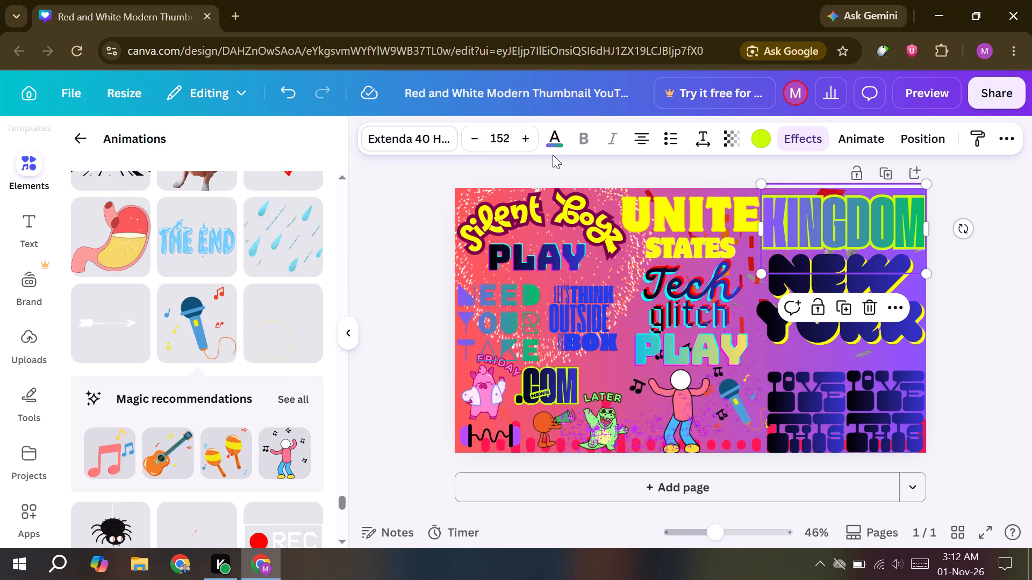
{"action": "left_click", "coordinate": [549, 137]}
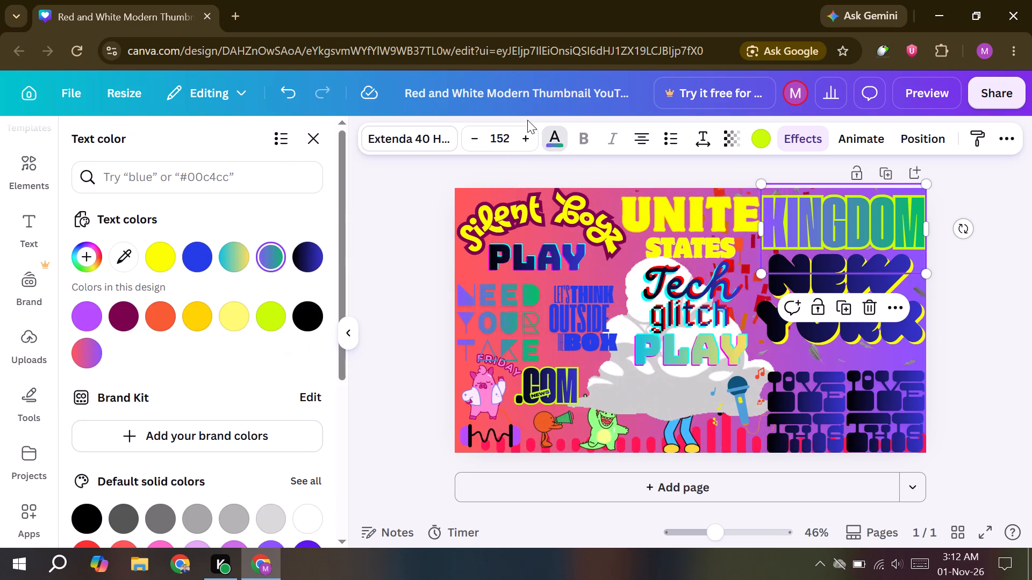
{"action": "left_click", "coordinate": [154, 257]}
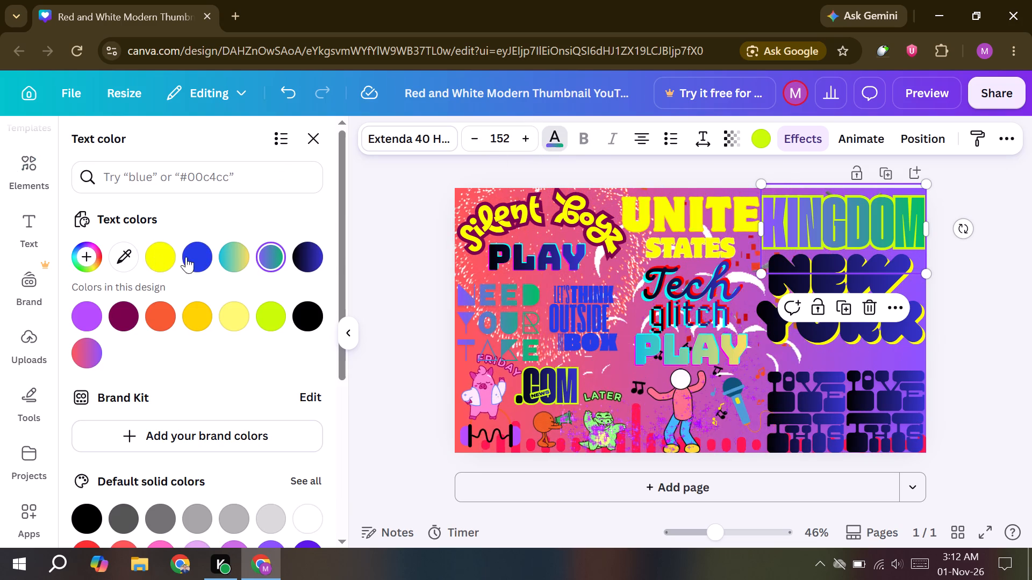
{"action": "left_click", "coordinate": [243, 258]}
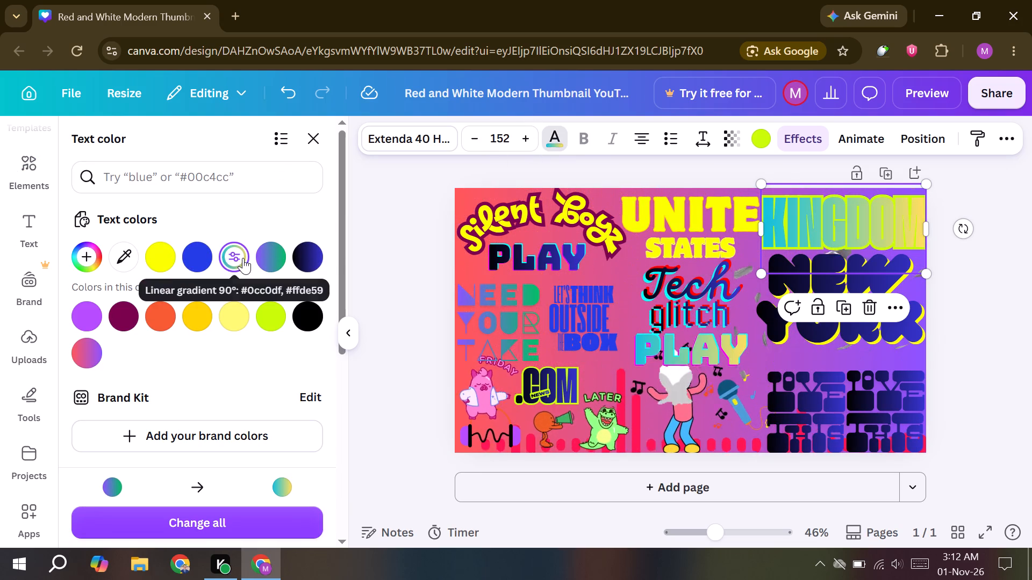
{"action": "left_click", "coordinate": [206, 260]}
{"action": "double_click", "coordinate": [413, 240]}
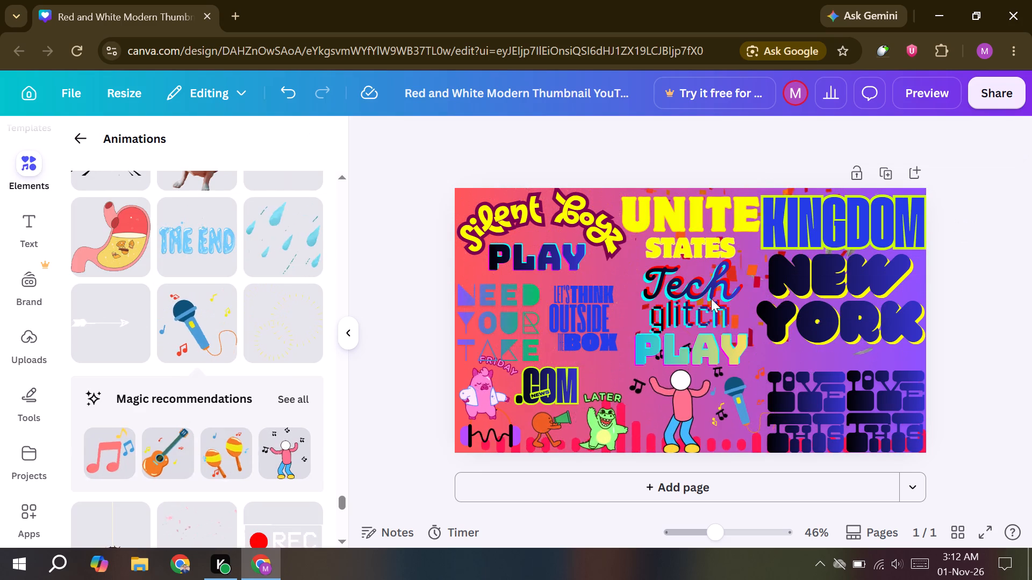
Recolour the NEW YORK text solid yellow.
{"action": "left_click", "coordinate": [858, 299]}
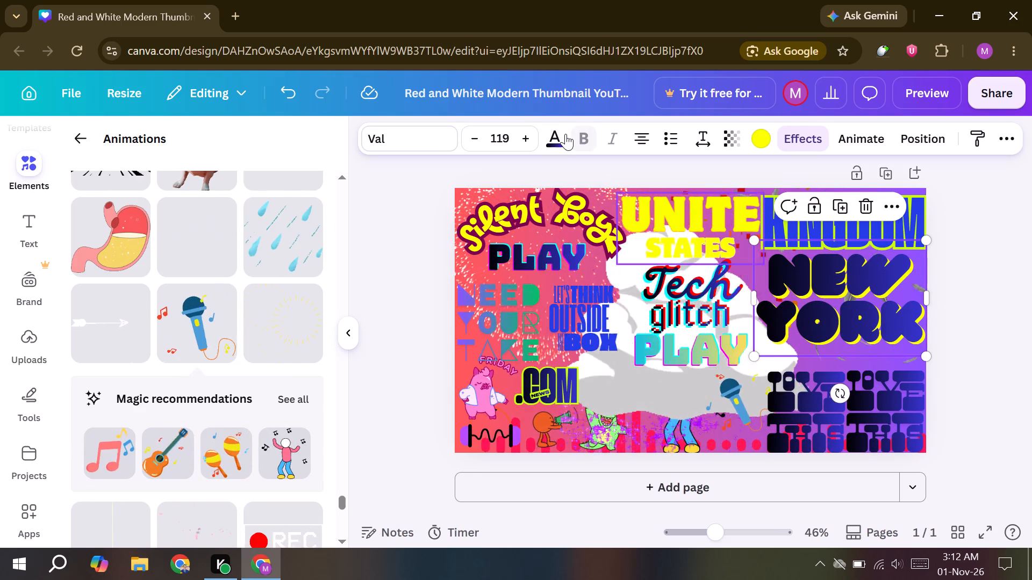
{"action": "left_click", "coordinate": [559, 137]}
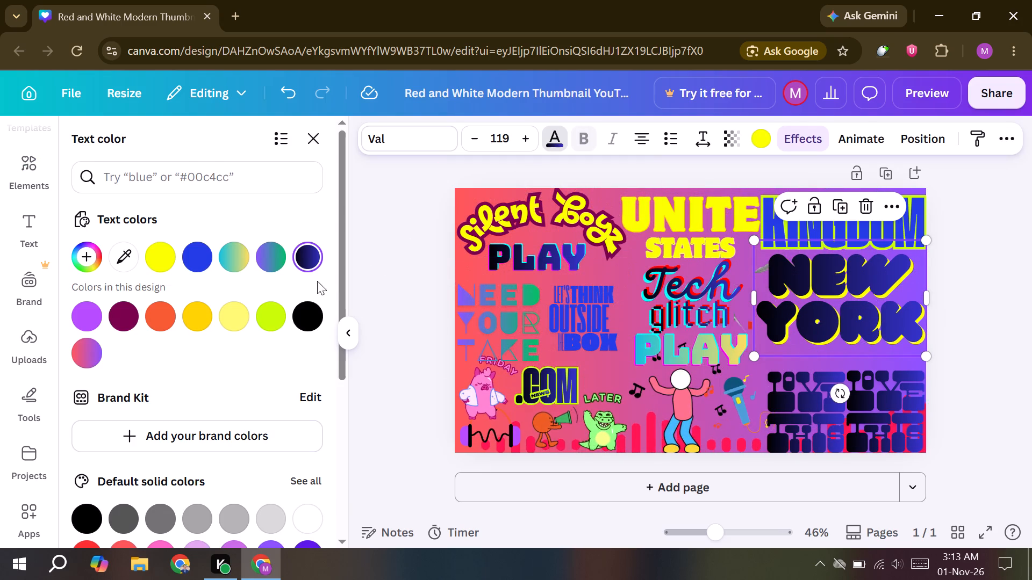
{"action": "left_click", "coordinate": [163, 266]}
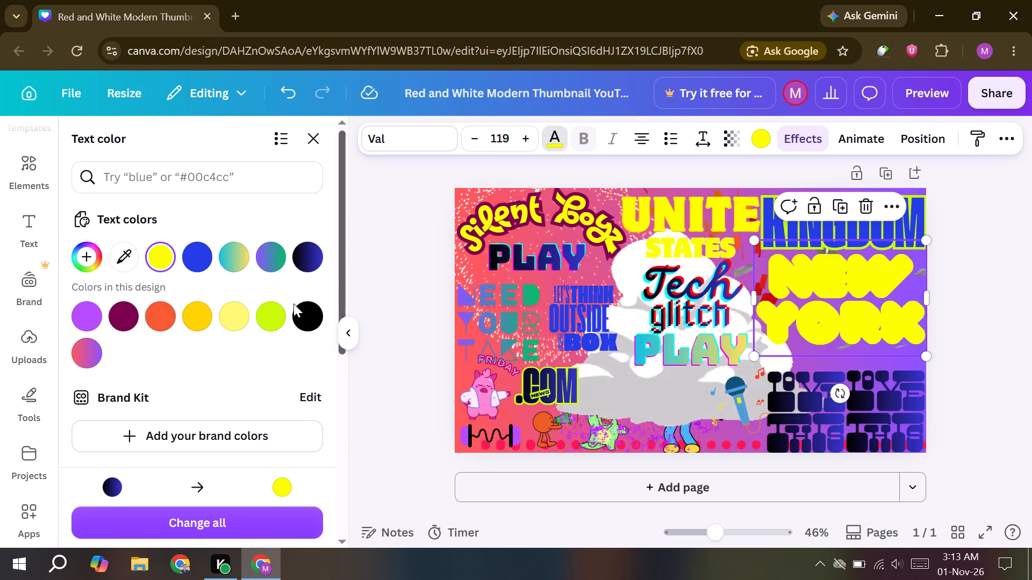
Recolour the NEW YORK text solid black, after trying lime green.
{"action": "left_click", "coordinate": [270, 313]}
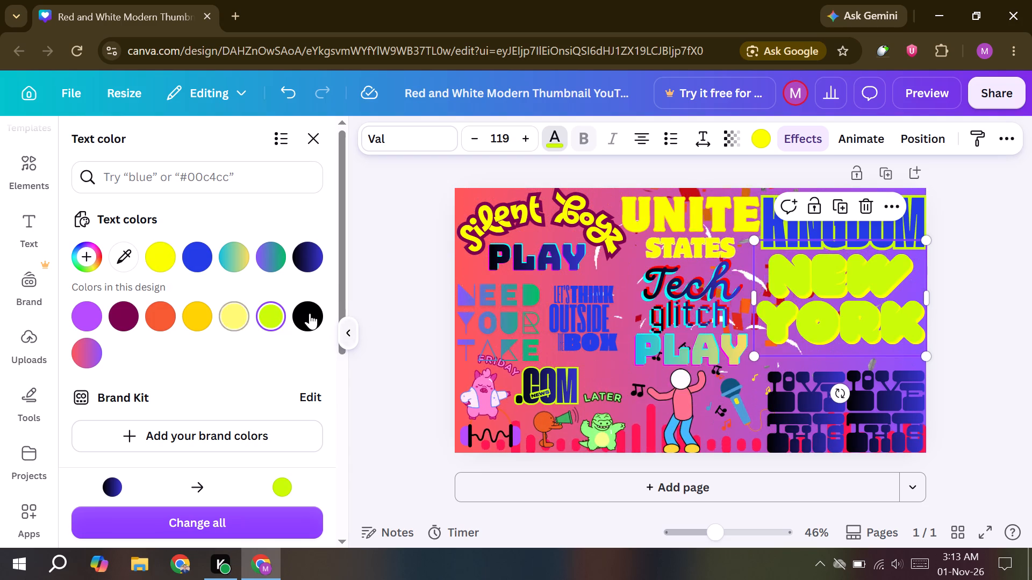
{"action": "left_click", "coordinate": [310, 313]}
{"action": "double_click", "coordinate": [396, 296]}
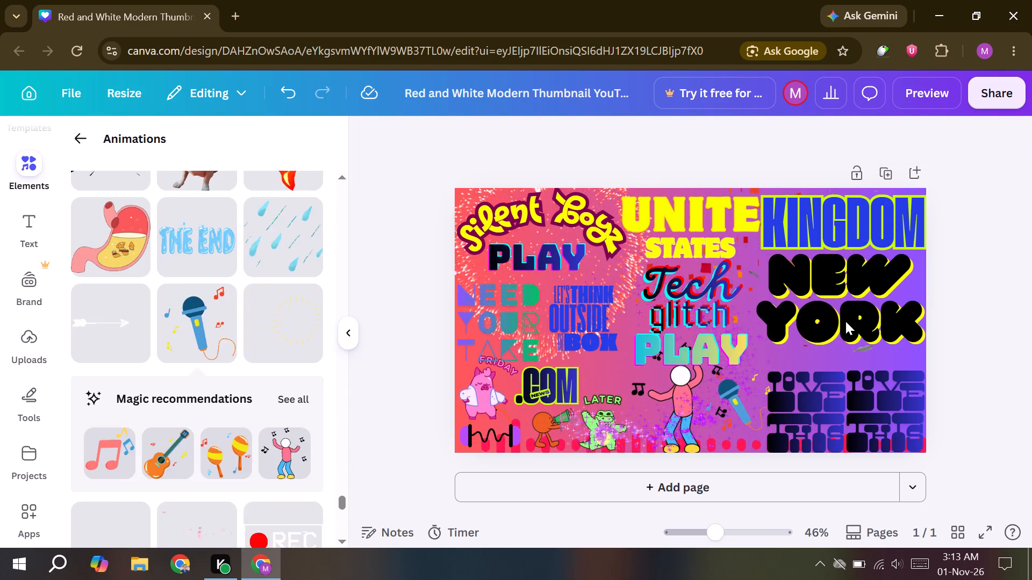
Shrink the NEW YORK text so it sits directly beneath KINGDOM against the design's right edge.
{"action": "left_click", "coordinate": [873, 301]}
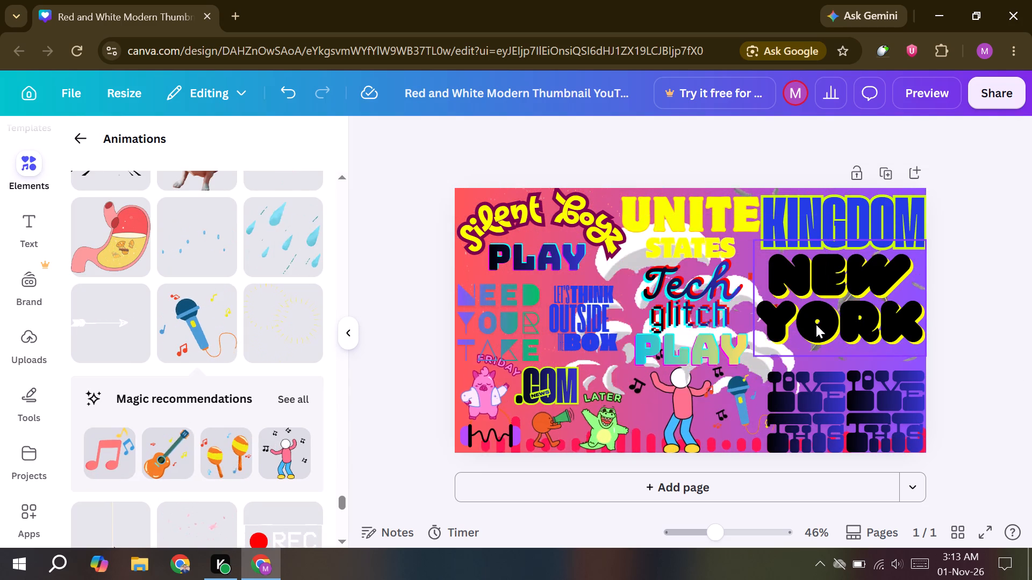
{"action": "left_click_drag", "start_coordinate": [752, 361], "coordinate": [780, 322]}
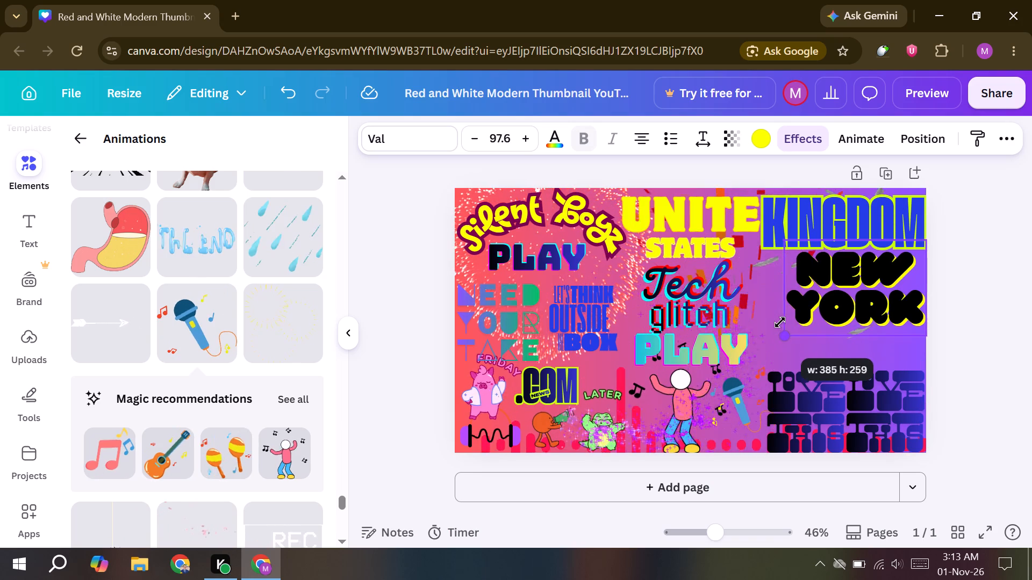
{"action": "left_click_drag", "start_coordinate": [780, 322], "coordinate": [807, 297]}
{"action": "left_click", "coordinate": [987, 299]}
Move the rightmost black-to-blue blocky text group up directly beneath NEW YORK and nudge it into alignment.
{"action": "left_click", "coordinate": [894, 394]}
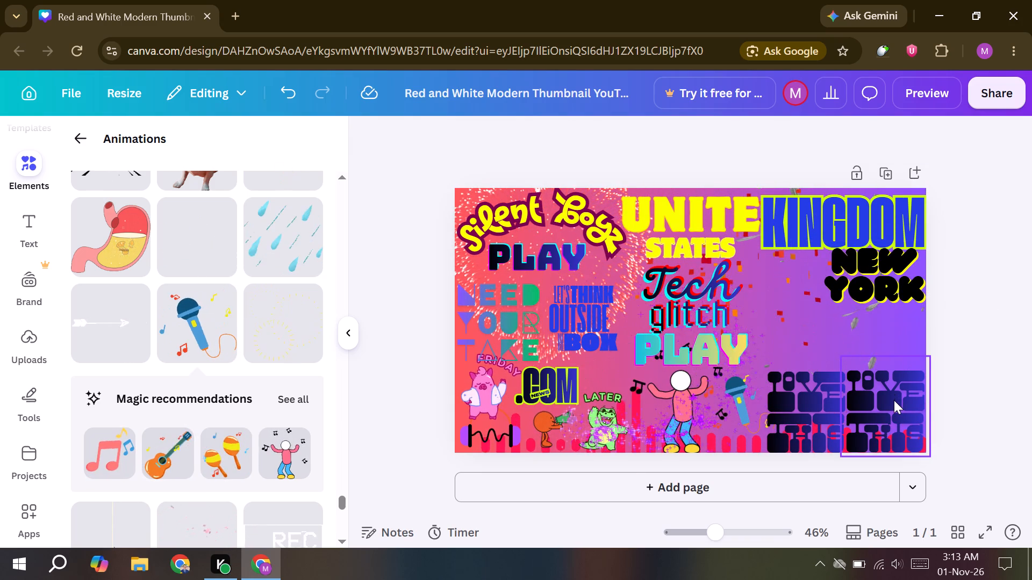
{"action": "left_click_drag", "start_coordinate": [894, 401], "coordinate": [887, 333]}
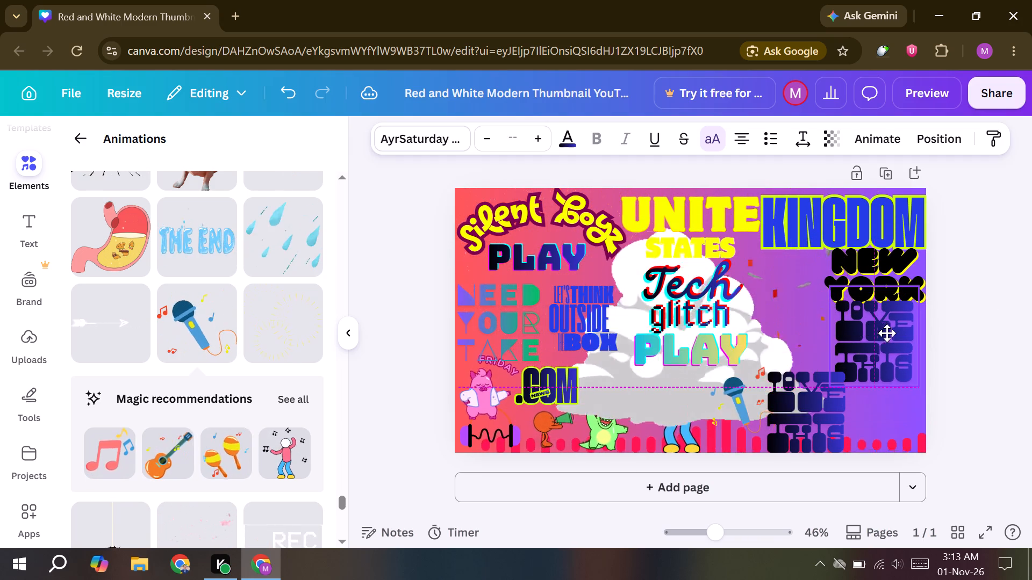
{"action": "left_click_drag", "start_coordinate": [887, 333], "coordinate": [890, 332]}
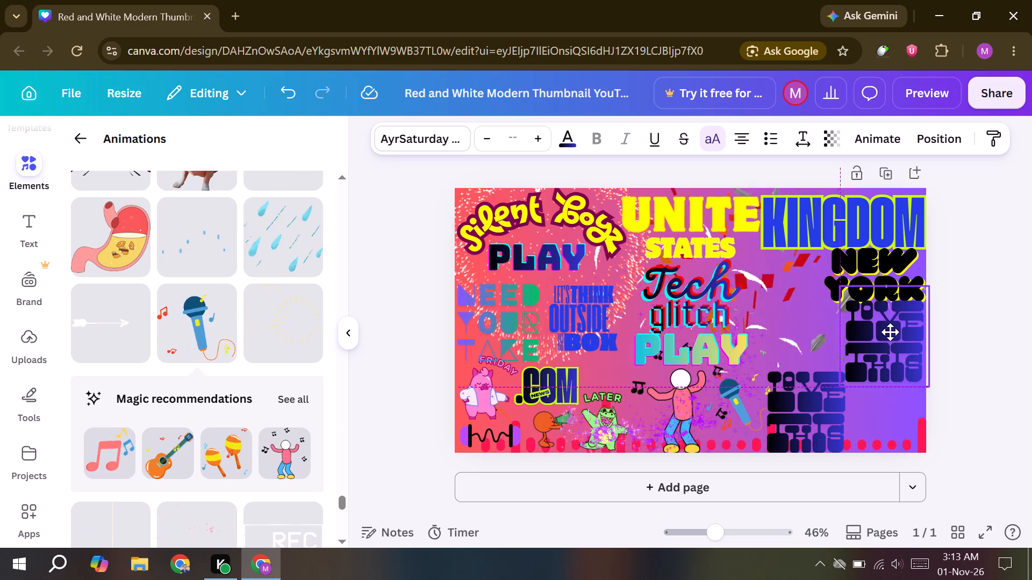
{"action": "left_click_drag", "start_coordinate": [890, 332], "coordinate": [891, 334]}
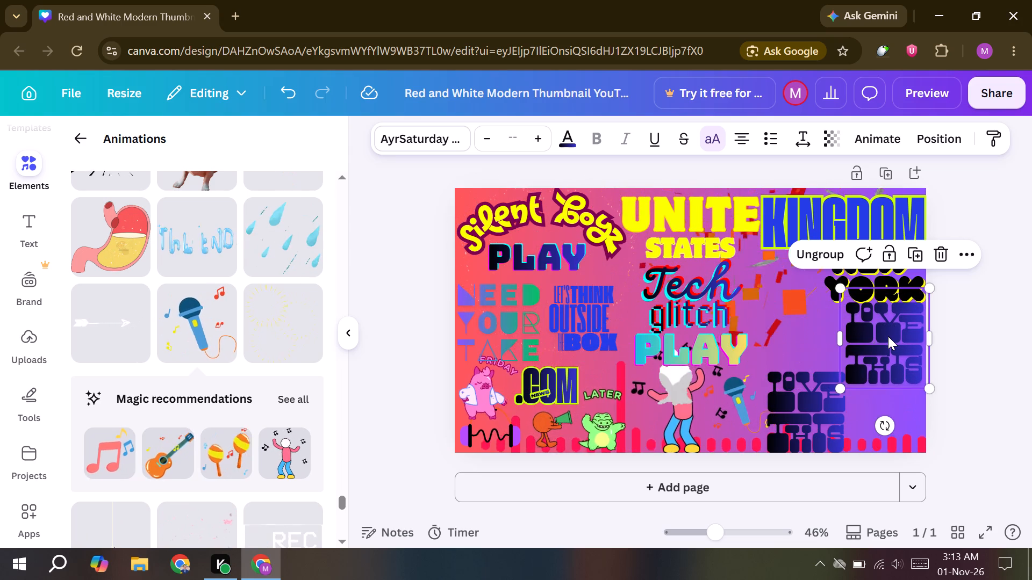
{"action": "key", "text": "Down"}
{"action": "key", "text": "Down"}
{"action": "key", "text": "Down"}
{"action": "key", "text": "Left"}
{"action": "key", "text": "Left"}
{"action": "key", "text": "Left"}
{"action": "key", "text": "Left"}
{"action": "key", "text": "Left"}
{"action": "key", "text": "Left"}
{"action": "key", "text": "Left"}
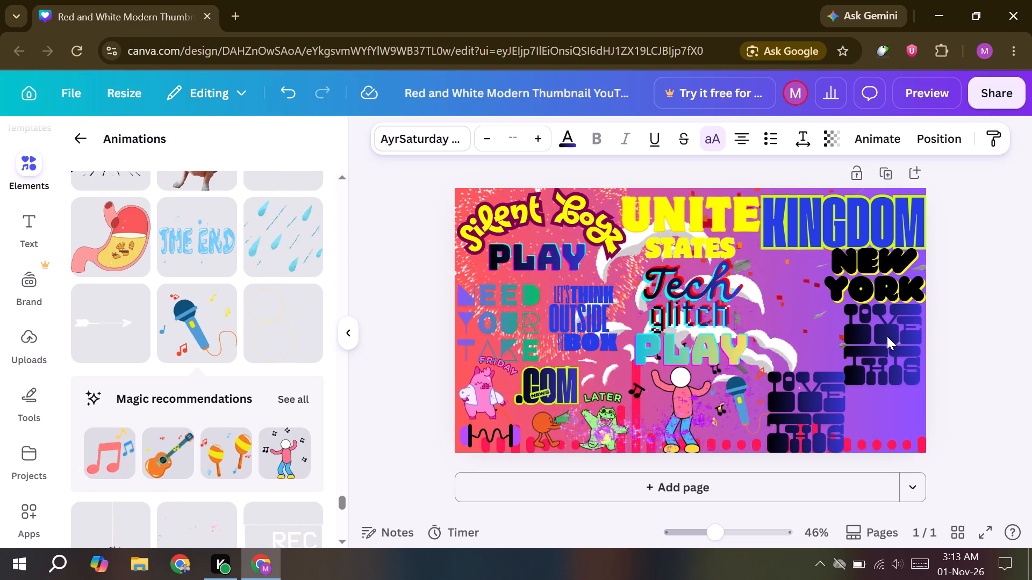
{"action": "left_click", "coordinate": [1001, 266]}
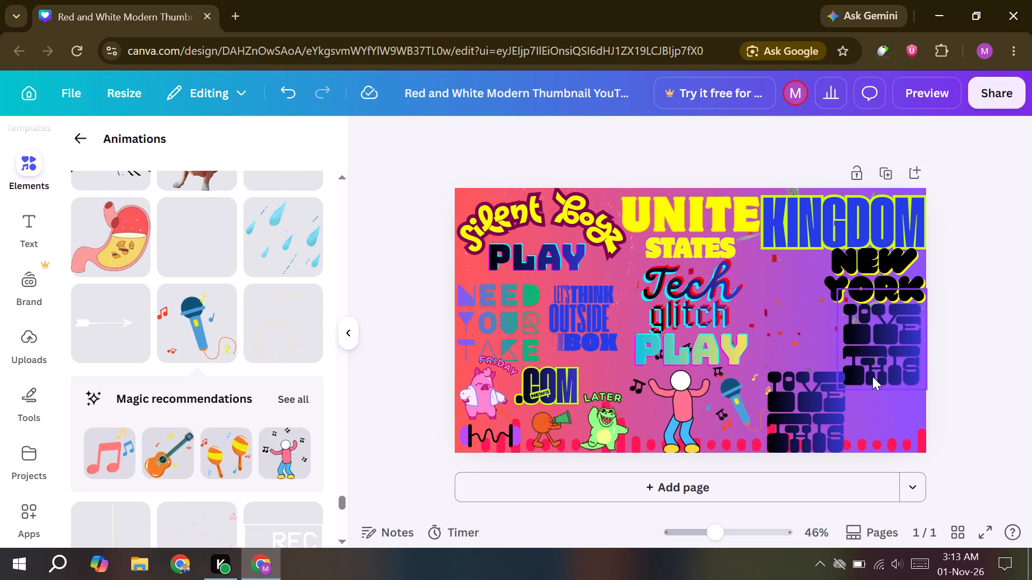
Shrink the other black-to-blue blocky text group, place it beneath its twin in the bottom-right corner, and widen it to about 239 × 205.
{"action": "left_click", "coordinate": [809, 407]}
{"action": "left_click_drag", "start_coordinate": [854, 359], "coordinate": [836, 378]}
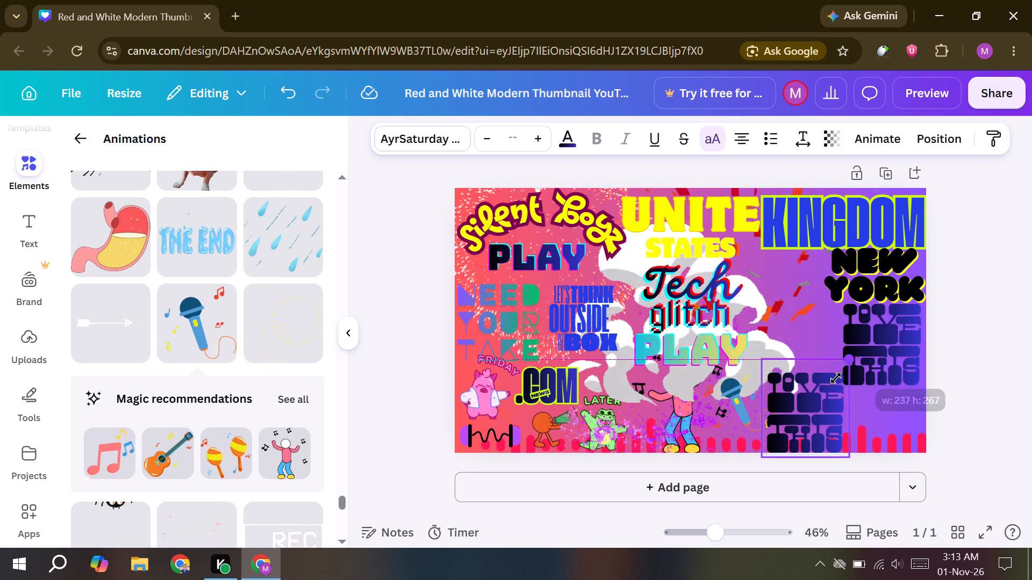
{"action": "left_click_drag", "start_coordinate": [836, 378], "coordinate": [830, 398]}
{"action": "left_click_drag", "start_coordinate": [805, 425], "coordinate": [895, 411]}
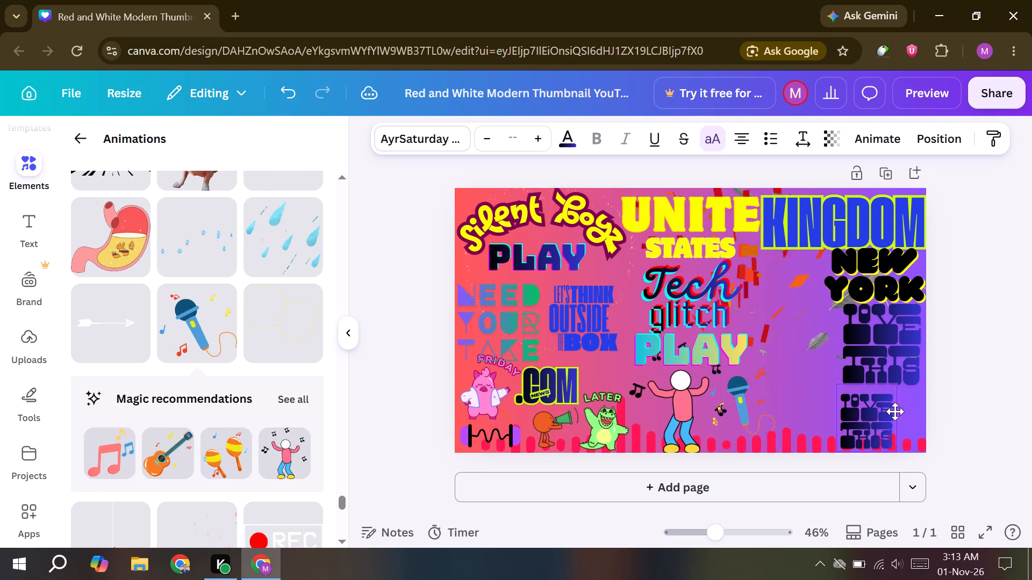
{"action": "left_click_drag", "start_coordinate": [895, 411], "coordinate": [914, 415]}
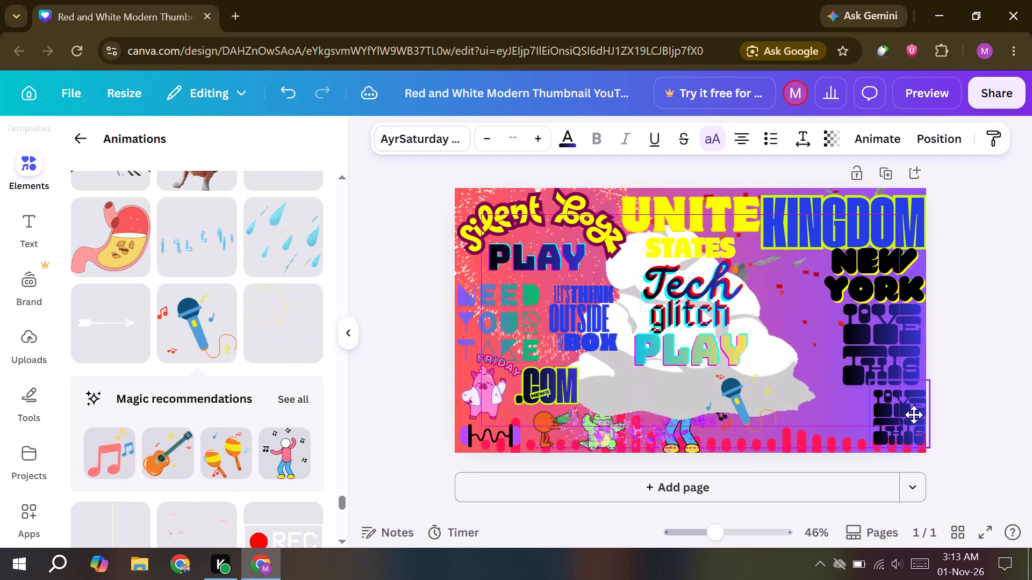
{"action": "left_click_drag", "start_coordinate": [914, 415], "coordinate": [908, 415]}
{"action": "left_click_drag", "start_coordinate": [866, 449], "coordinate": [855, 453]}
{"action": "left_click_drag", "start_coordinate": [856, 421], "coordinate": [840, 425]}
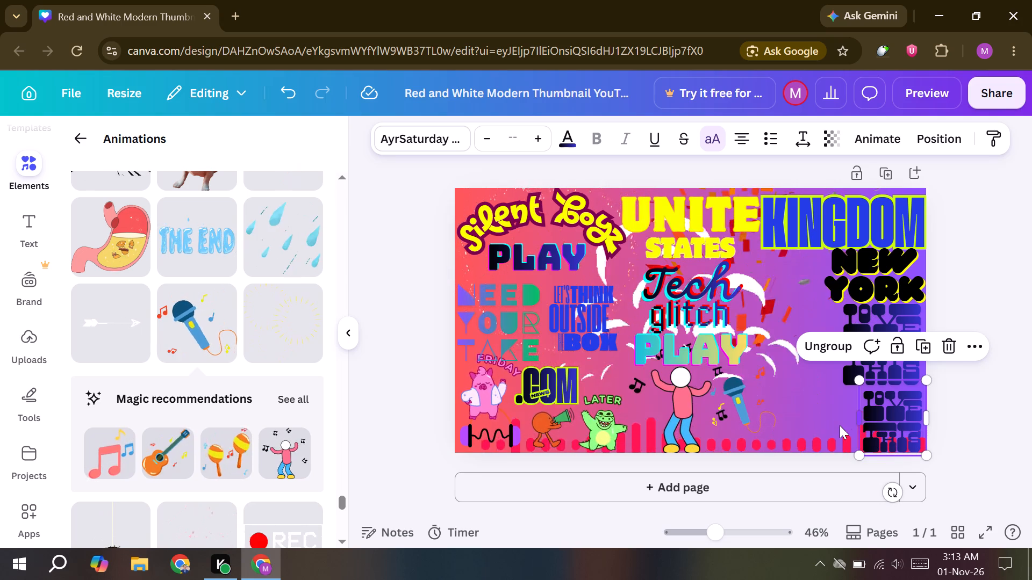
{"action": "left_click_drag", "start_coordinate": [840, 425], "coordinate": [836, 425]}
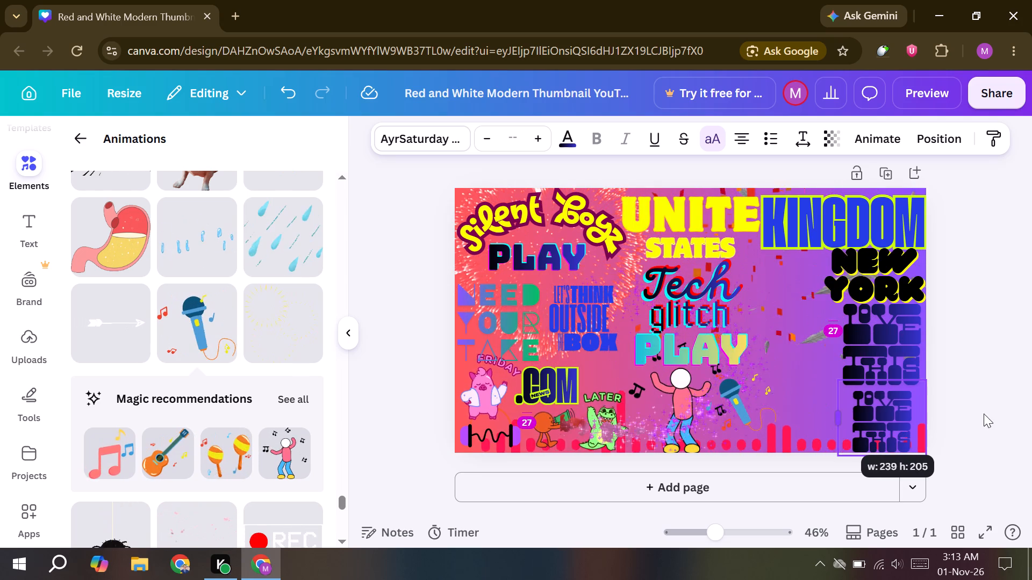
{"action": "left_click", "coordinate": [986, 393]}
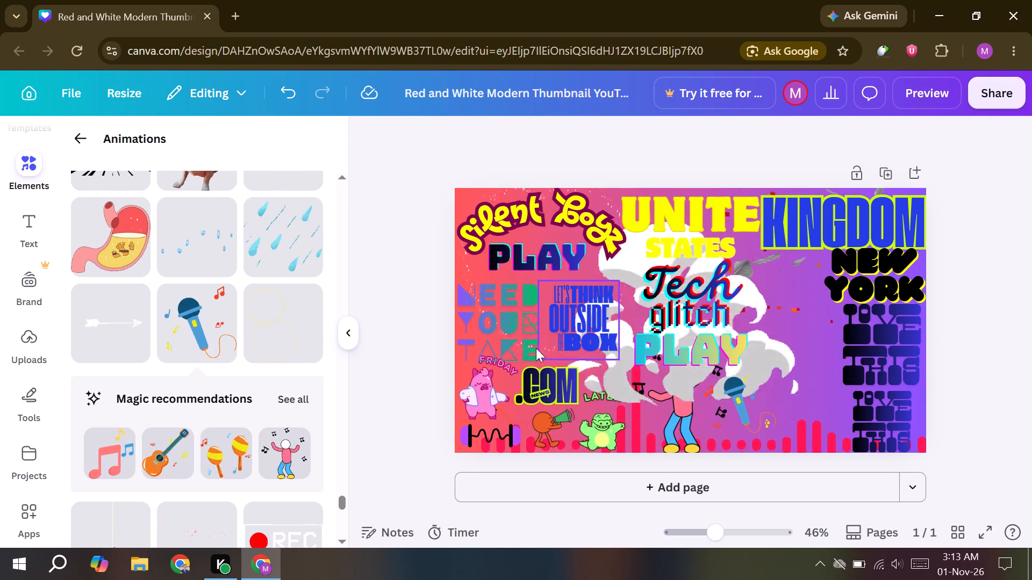
Browse the text style combinations and add the pink Swag style to the design.
{"action": "scroll", "coordinate": [195, 381], "scroll_direction": "down", "scroll_amount": 4}
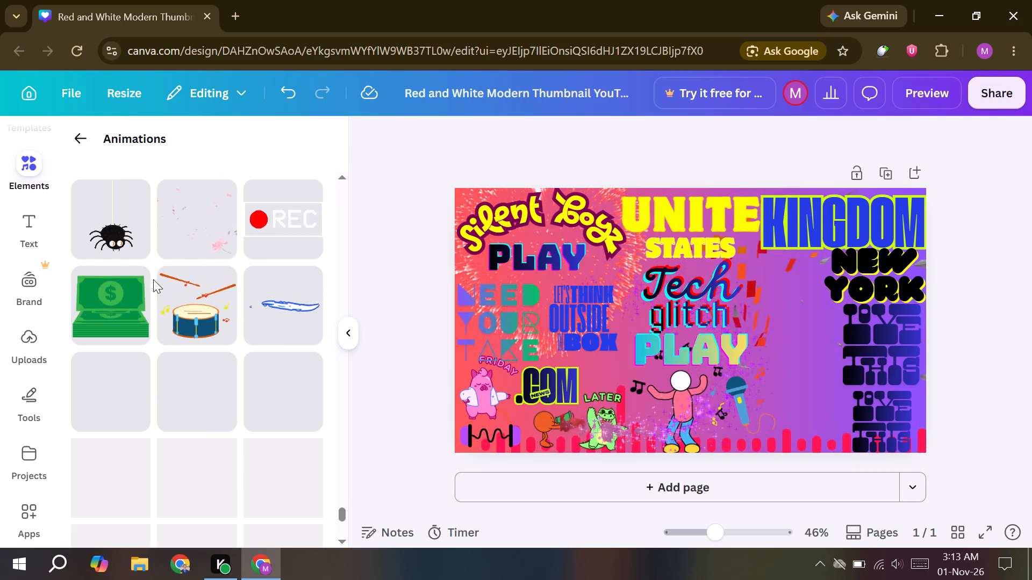
{"action": "left_click", "coordinate": [17, 224]}
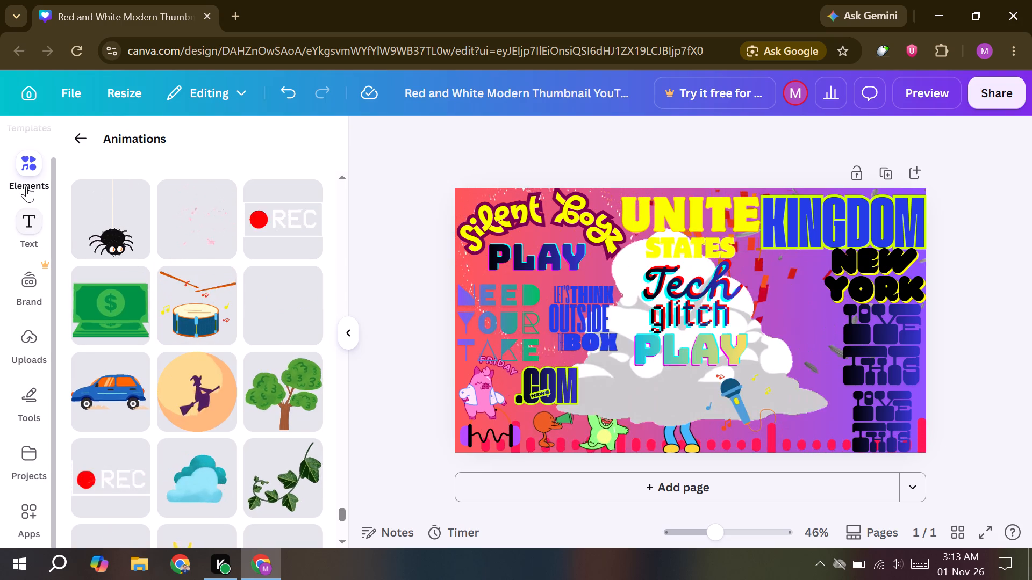
{"action": "scroll", "coordinate": [247, 331], "scroll_direction": "down", "scroll_amount": 4}
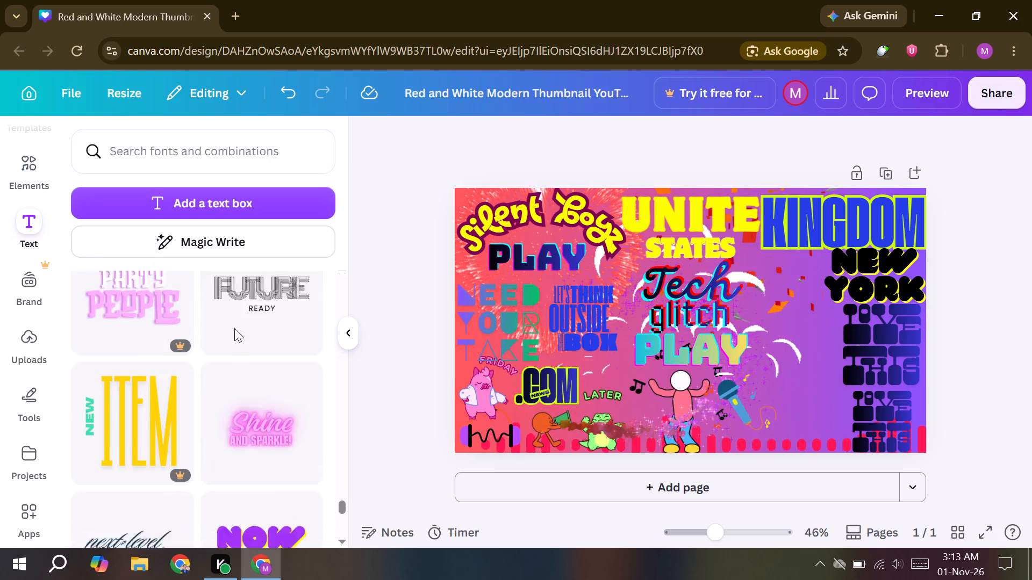
{"action": "scroll", "coordinate": [234, 328], "scroll_direction": "down", "scroll_amount": 1}
{"action": "scroll", "coordinate": [185, 332], "scroll_direction": "down", "scroll_amount": 3}
{"action": "scroll", "coordinate": [188, 407], "scroll_direction": "down", "scroll_amount": 5}
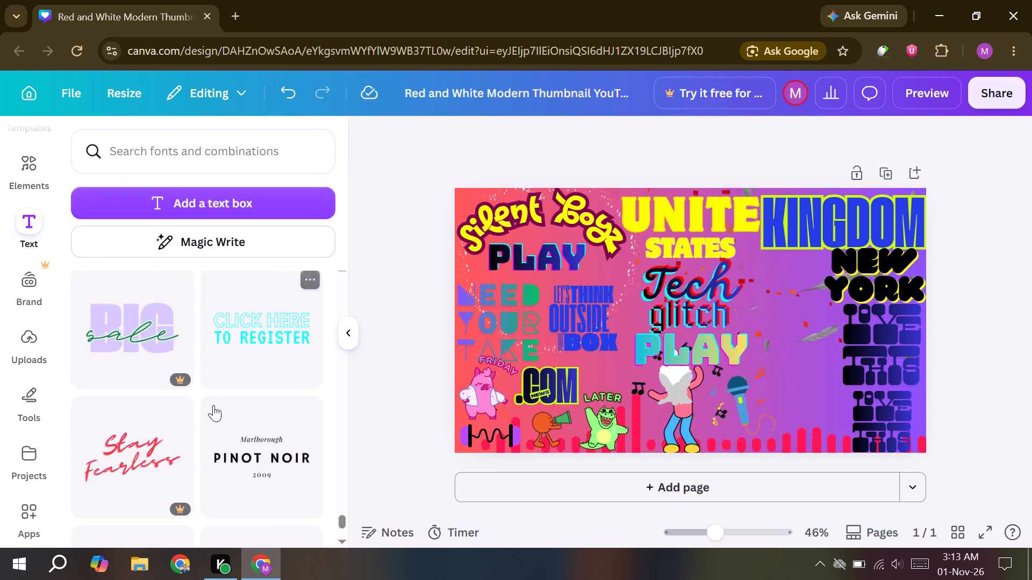
{"action": "scroll", "coordinate": [213, 405], "scroll_direction": "down", "scroll_amount": 5}
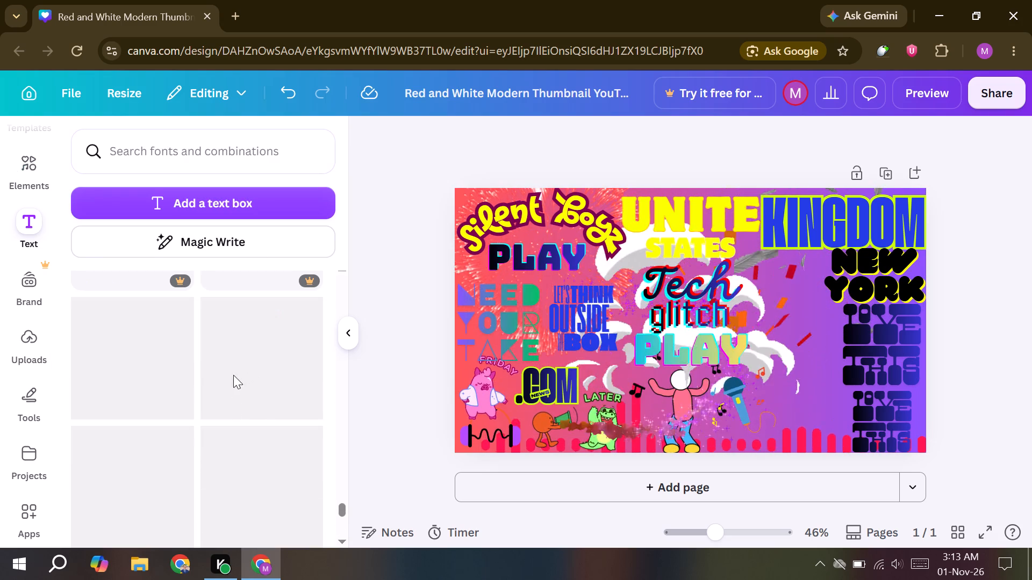
{"action": "scroll", "coordinate": [219, 378], "scroll_direction": "down", "scroll_amount": 5}
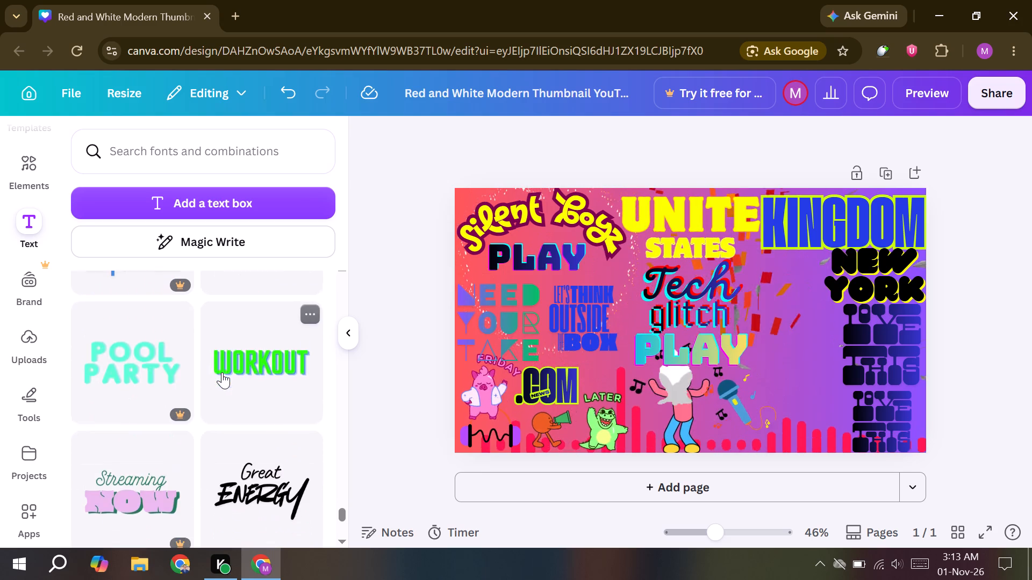
{"action": "scroll", "coordinate": [225, 373], "scroll_direction": "down", "scroll_amount": 5}
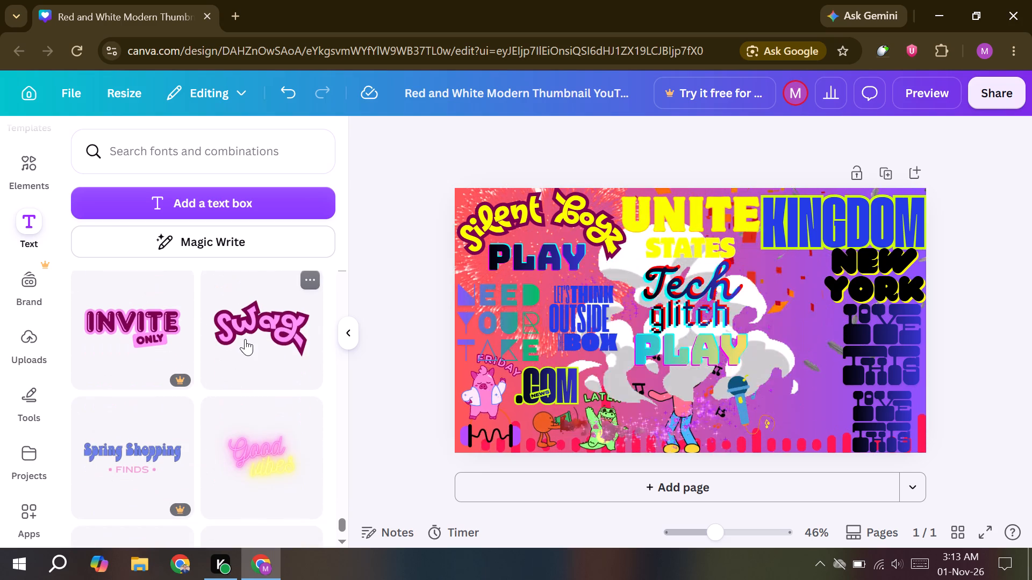
{"action": "left_click", "coordinate": [245, 339]}
Shrink the Swag text to size 76.8 and place it between the teal-to-yellow PLAY and the blocky text column.
{"action": "left_click_drag", "start_coordinate": [686, 297], "coordinate": [607, 306]}
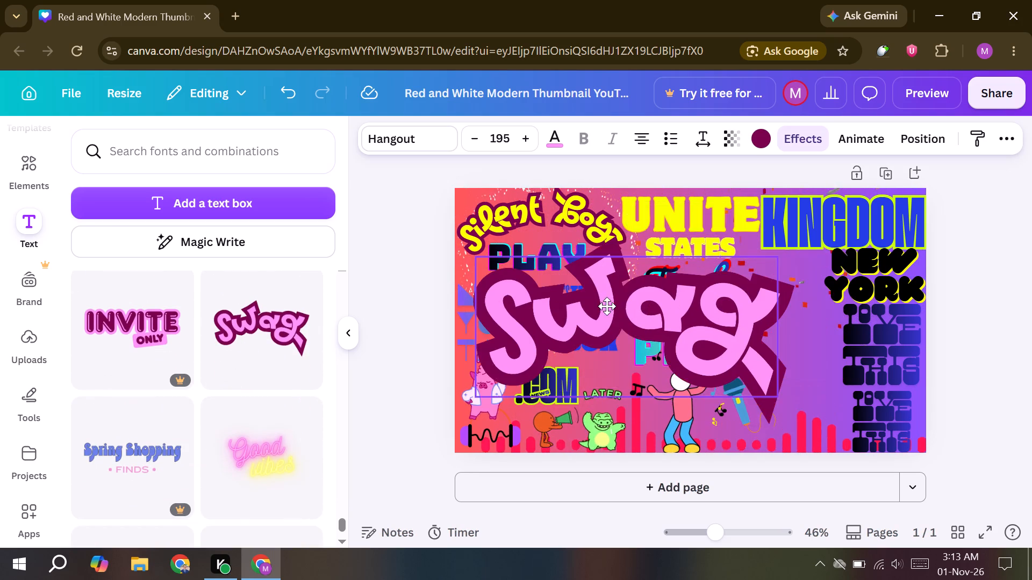
{"action": "left_click_drag", "start_coordinate": [607, 306], "coordinate": [606, 307]}
{"action": "left_click_drag", "start_coordinate": [759, 260], "coordinate": [651, 295]}
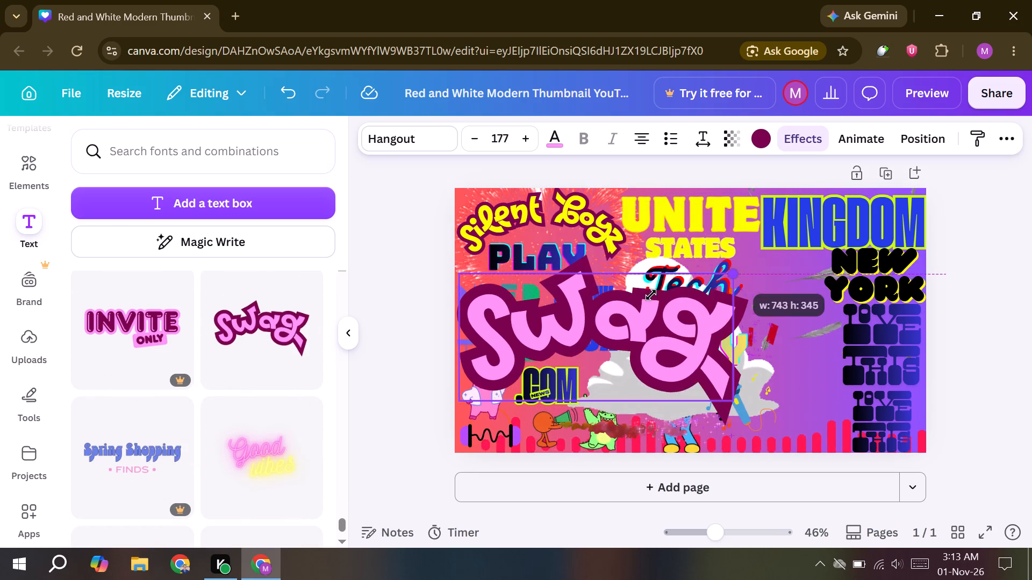
{"action": "left_click_drag", "start_coordinate": [651, 295], "coordinate": [642, 300]}
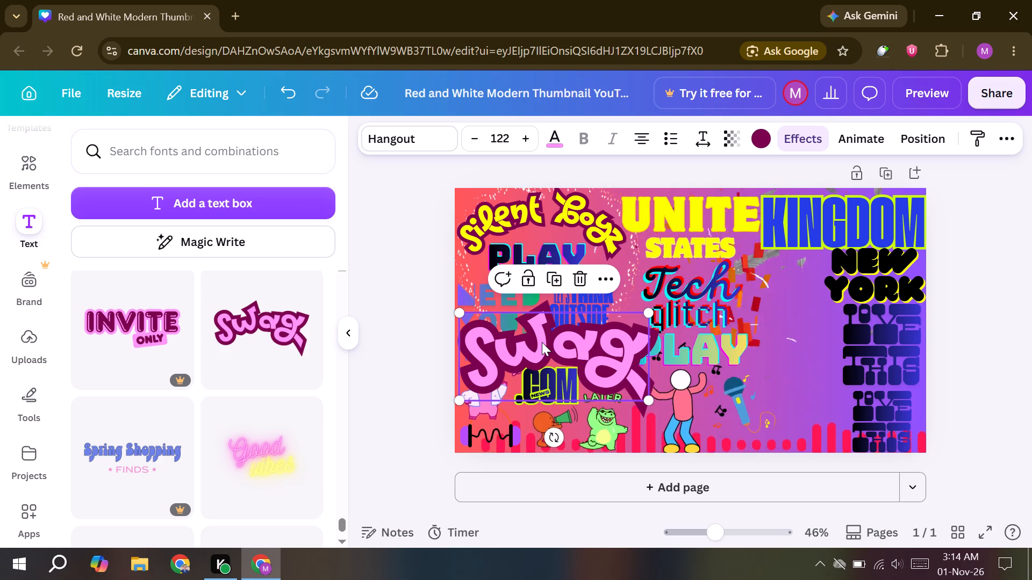
{"action": "left_click_drag", "start_coordinate": [542, 342], "coordinate": [668, 332]}
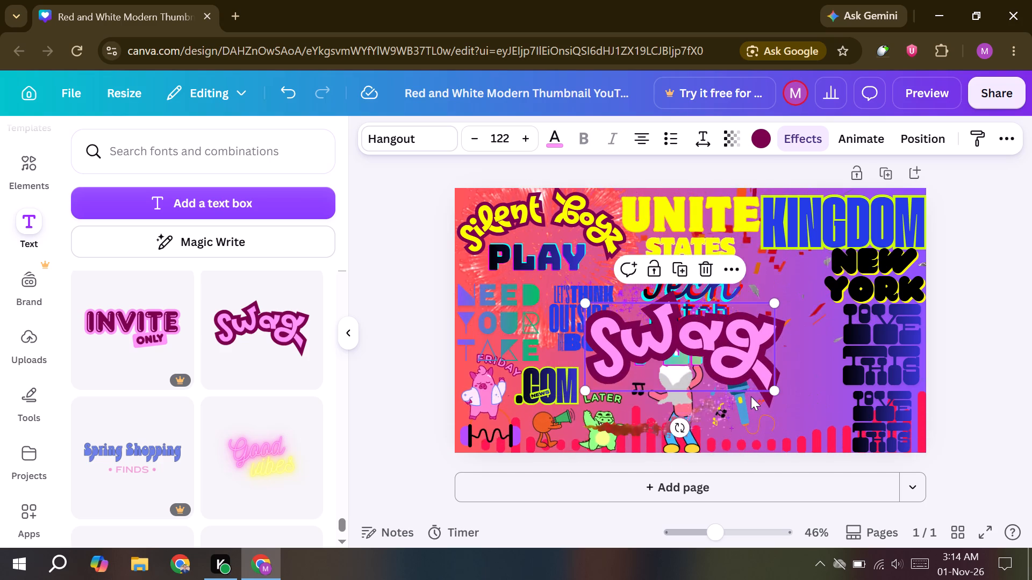
{"action": "left_click_drag", "start_coordinate": [772, 390], "coordinate": [694, 374]}
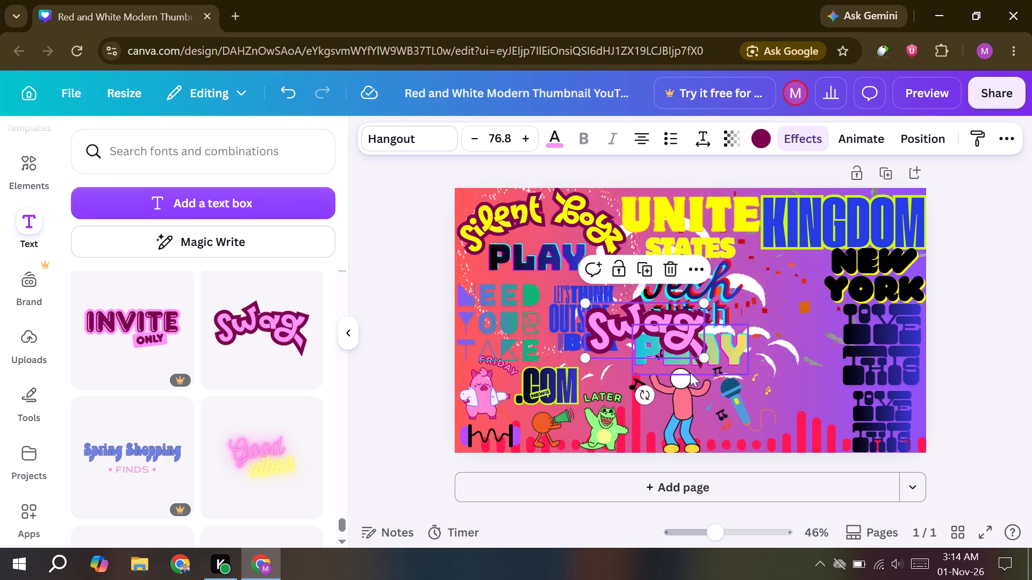
{"action": "left_click_drag", "start_coordinate": [646, 325], "coordinate": [780, 363]}
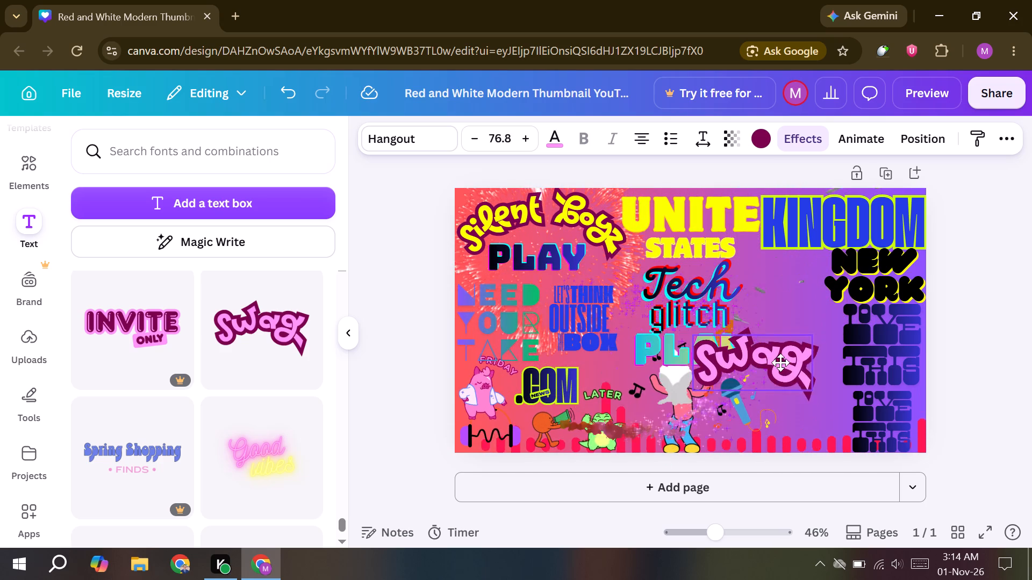
{"action": "left_click_drag", "start_coordinate": [780, 363], "coordinate": [788, 331]}
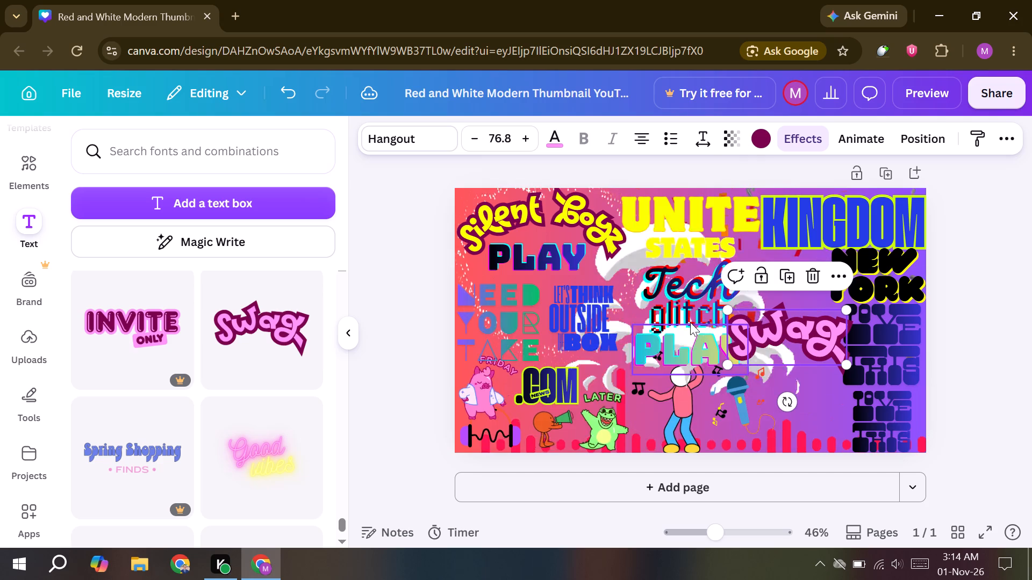
Shrink the Tech glitch text group and shift it left beneath STATES to free space beside it.
{"action": "left_click", "coordinate": [666, 294]}
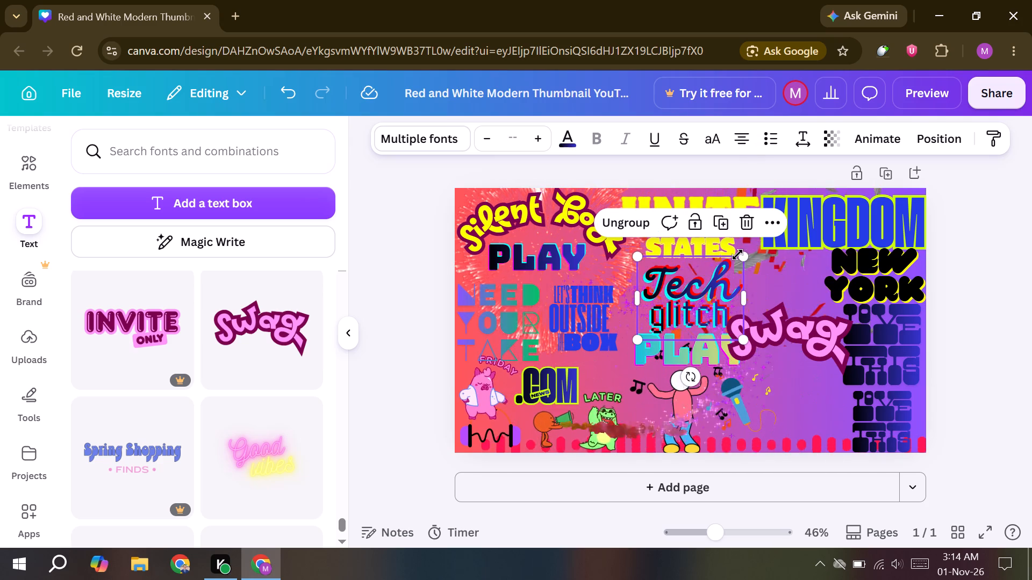
{"action": "left_click_drag", "start_coordinate": [737, 255], "coordinate": [708, 261]}
{"action": "left_click_drag", "start_coordinate": [685, 295], "coordinate": [673, 281]}
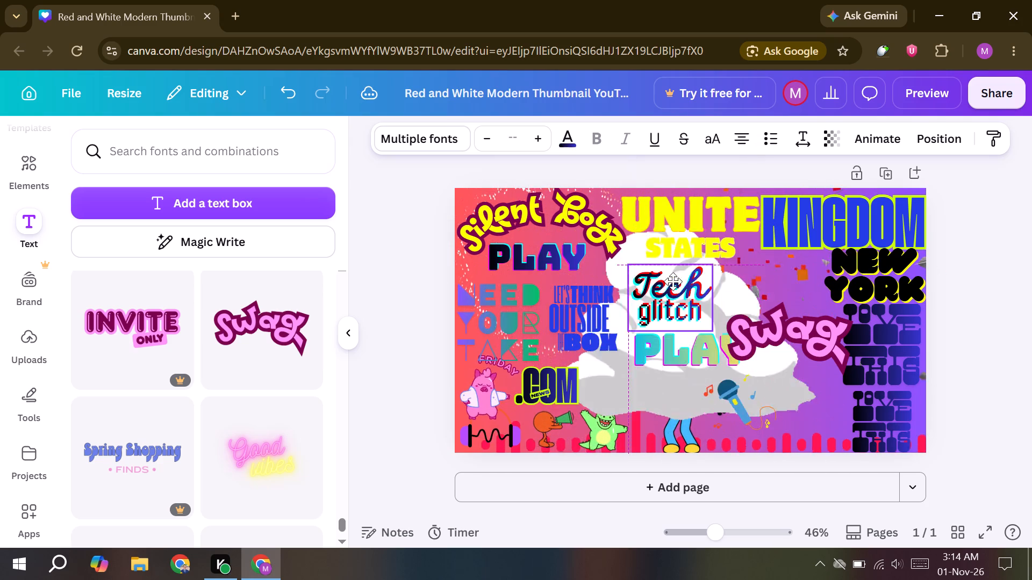
{"action": "left_click_drag", "start_coordinate": [673, 281], "coordinate": [670, 281]}
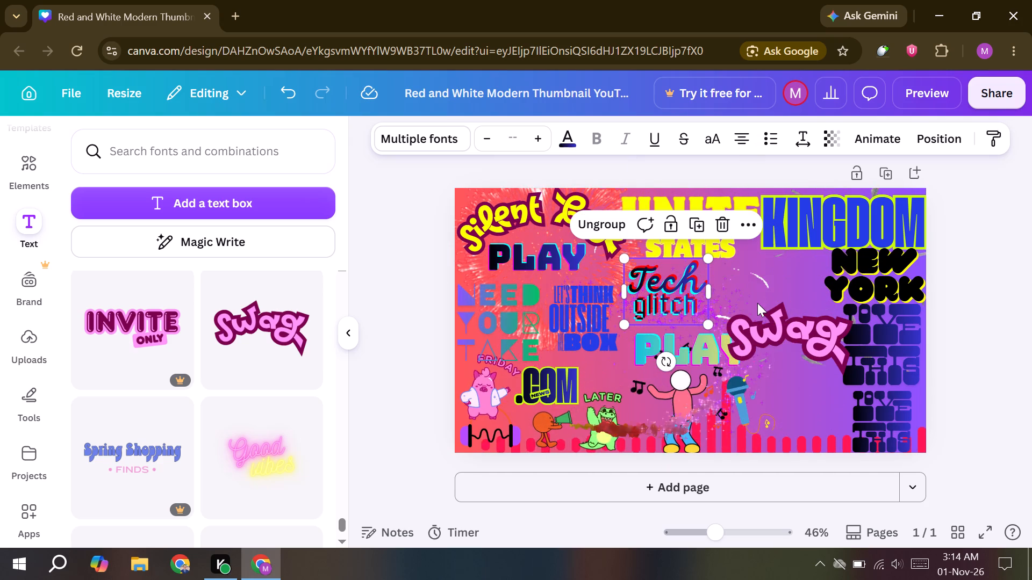
Move the Swag text up into the gap between Tech glitch and NEW YORK.
{"action": "left_click", "coordinate": [787, 338]}
{"action": "left_click_drag", "start_coordinate": [789, 339], "coordinate": [769, 279]}
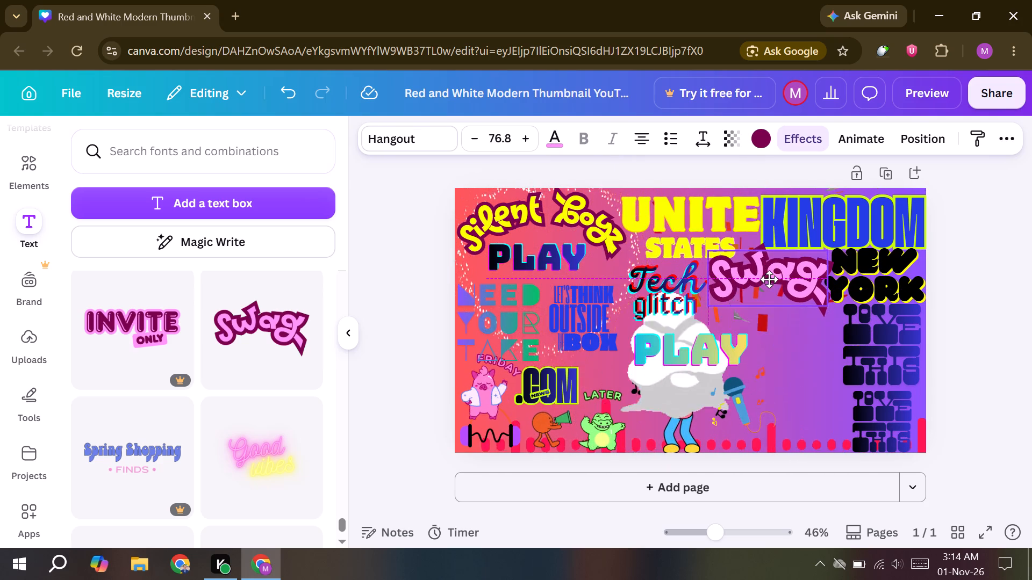
{"action": "left_click_drag", "start_coordinate": [769, 279], "coordinate": [762, 290]}
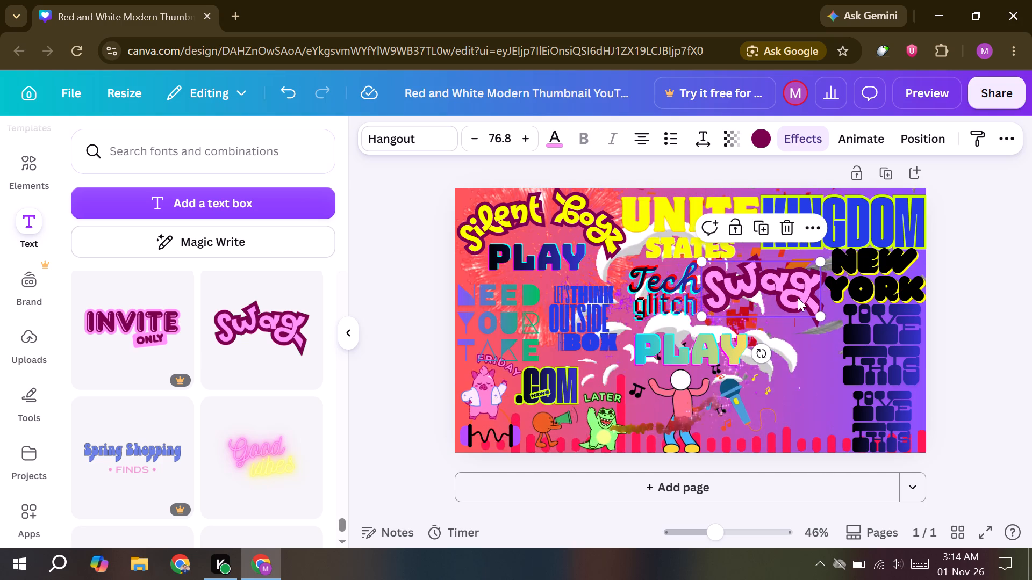
Shrink the pink Swag text to size 74.5 and nudge it slightly right between Tech glitch and NEW YORK.
{"action": "left_click", "coordinate": [819, 320]}
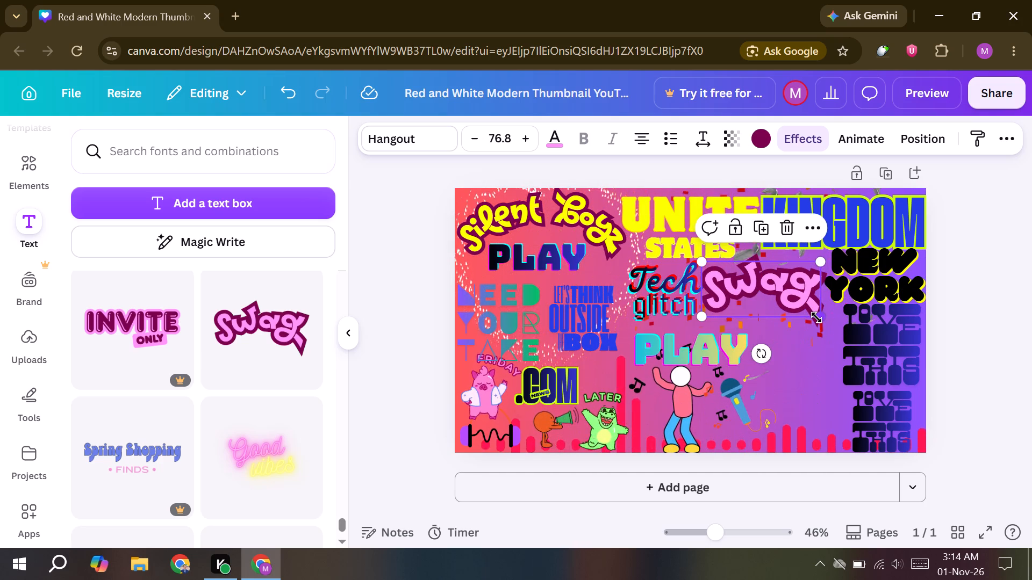
{"action": "key", "text": "Right"}
{"action": "key", "text": "Right"}
{"action": "key", "text": "Right"}
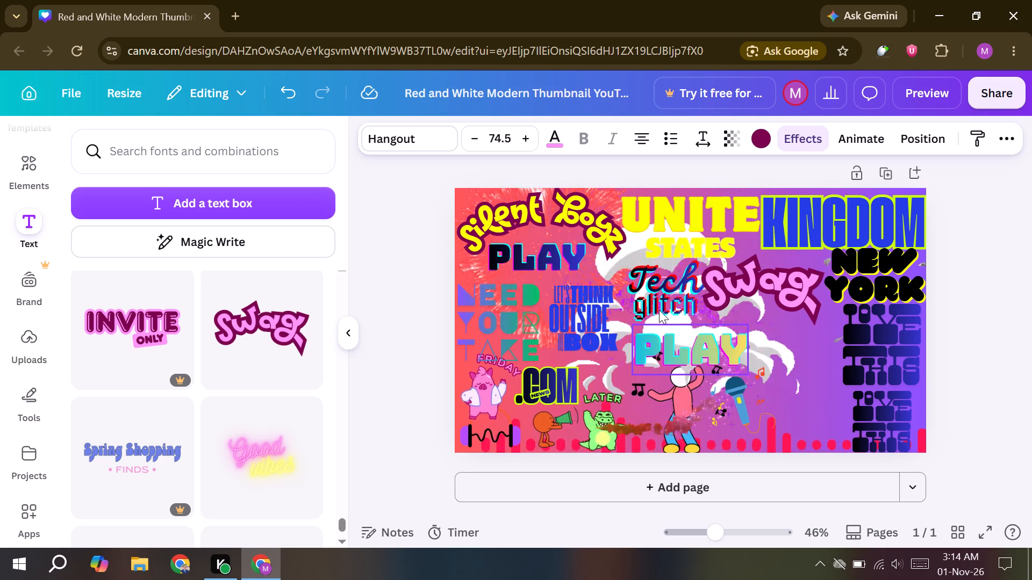
{"action": "key", "text": "Right"}
{"action": "key", "text": "Right"}
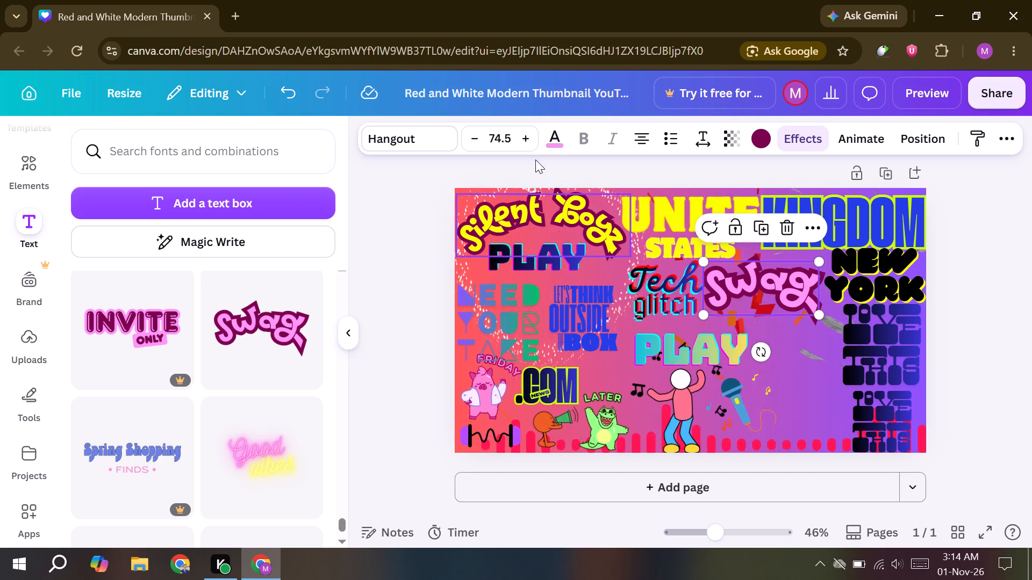
Recolour the Swag text beside Tech glitch yellow (#faff00).
{"action": "left_click", "coordinate": [560, 144]}
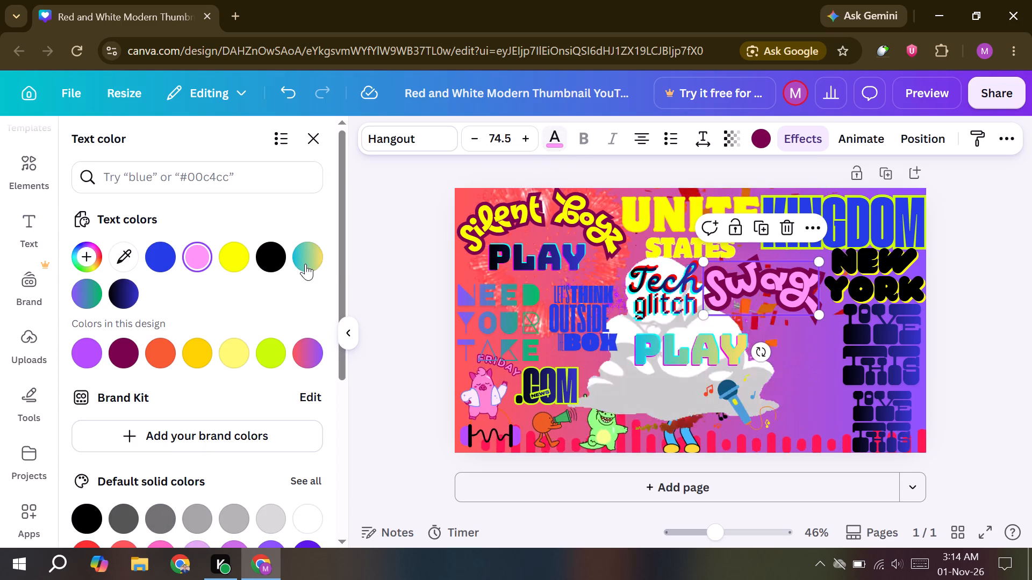
{"action": "left_click", "coordinate": [233, 259]}
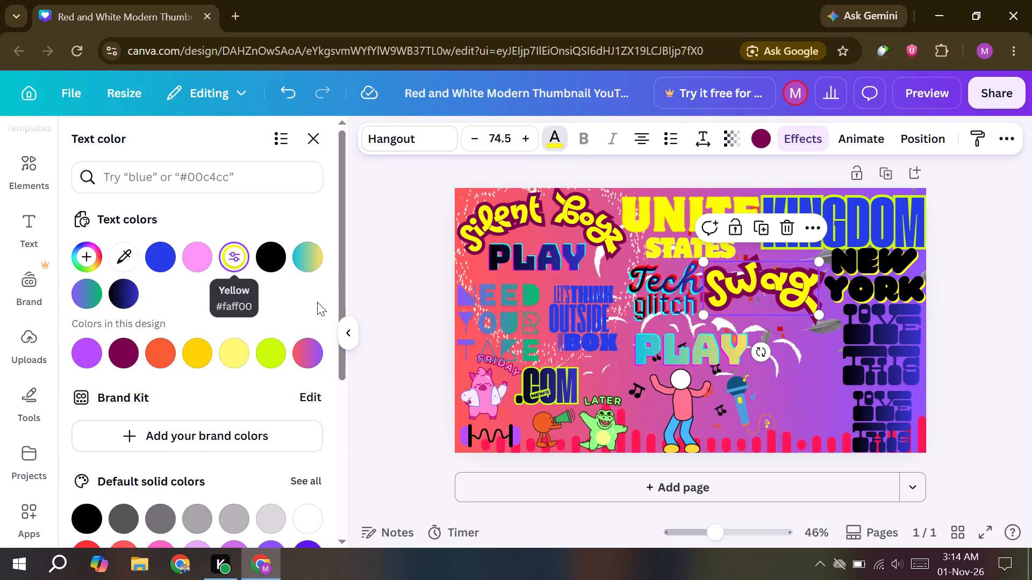
{"action": "left_click_drag", "start_coordinate": [413, 278], "coordinate": [407, 278]}
{"action": "left_click", "coordinate": [406, 278]}
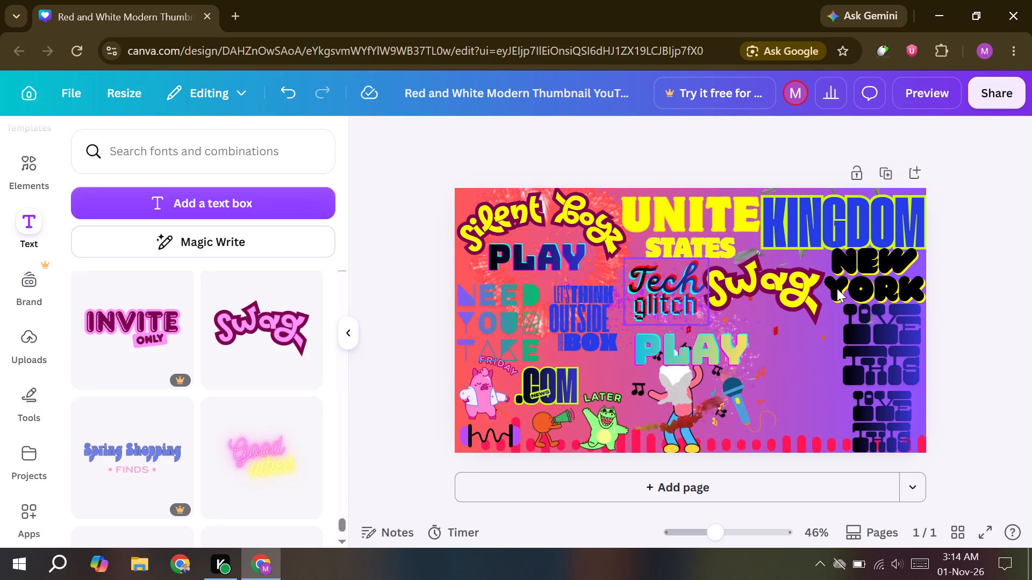
Try yellow, black and teal-to-yellow on the NEW YORK text, settling on the black-to-blue gradient.
{"action": "left_click", "coordinate": [874, 277]}
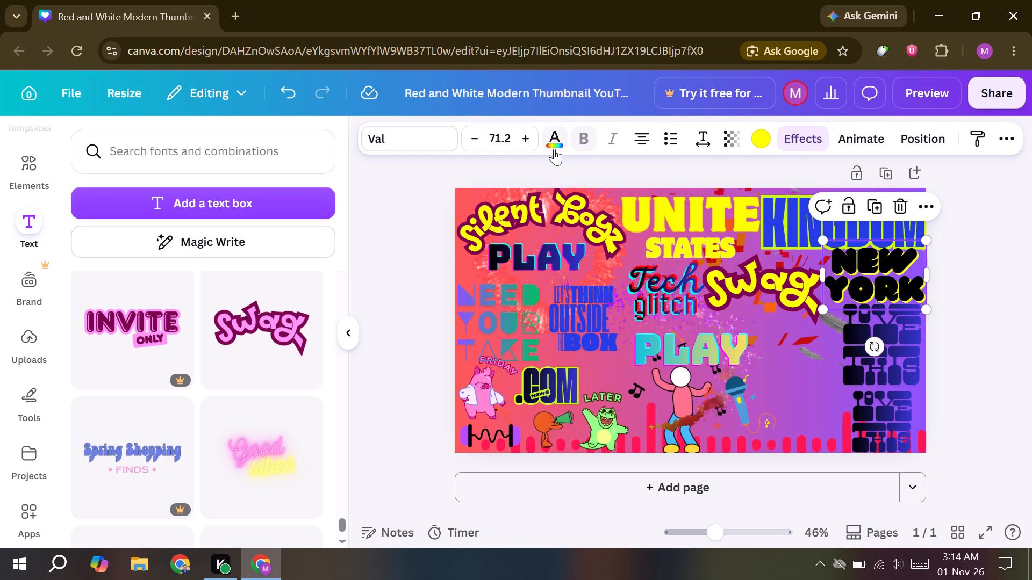
{"action": "left_click", "coordinate": [554, 149]}
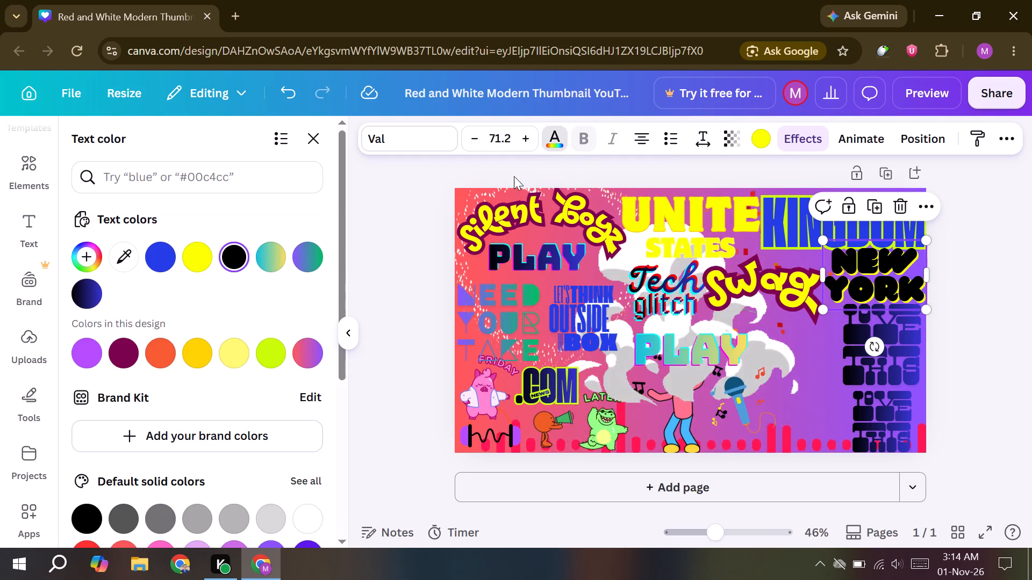
{"action": "left_click", "coordinate": [205, 256]}
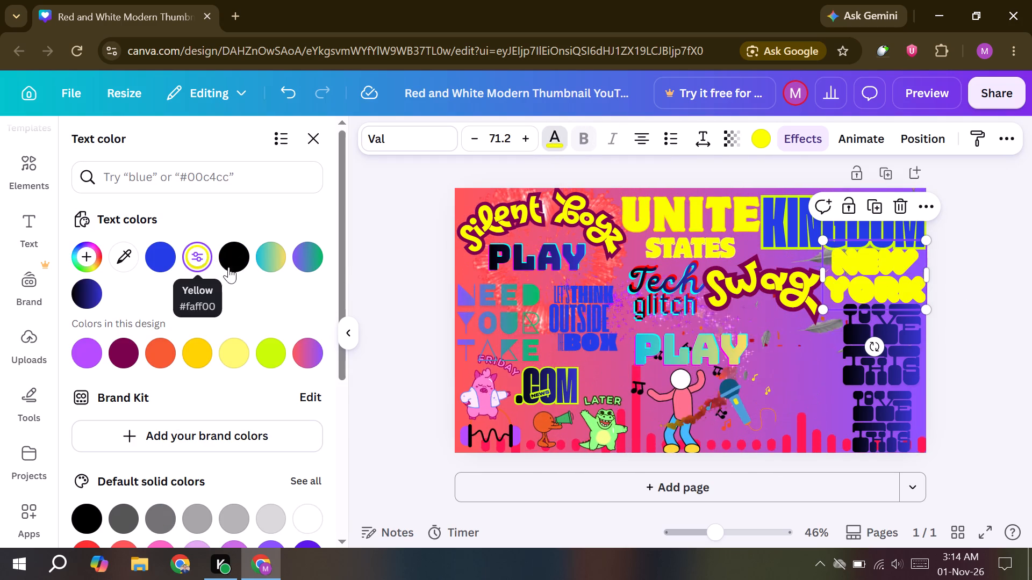
{"action": "left_click", "coordinate": [236, 252]}
{"action": "left_click", "coordinate": [278, 254]}
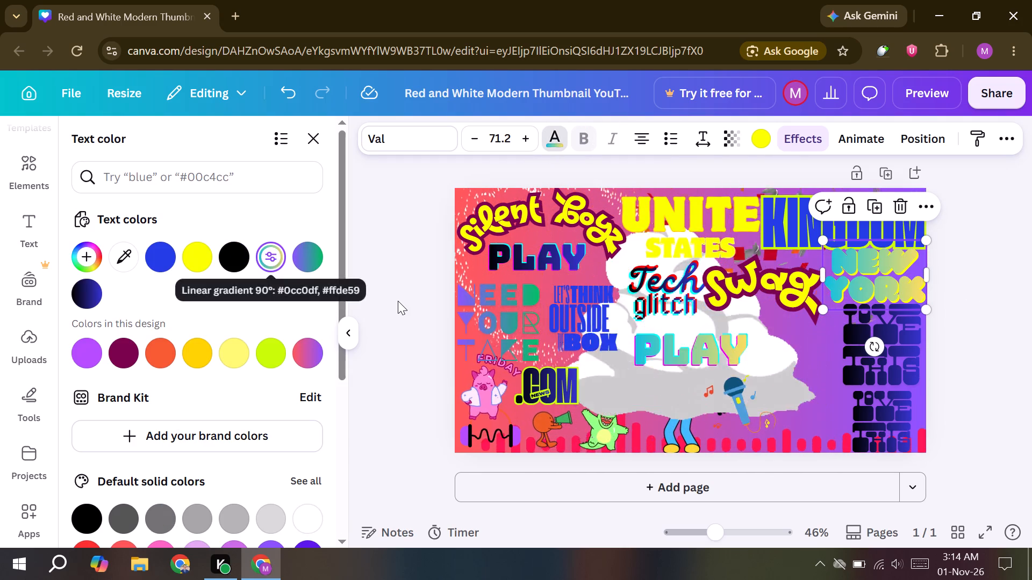
{"action": "left_click", "coordinate": [85, 291]}
{"action": "double_click", "coordinate": [416, 272]}
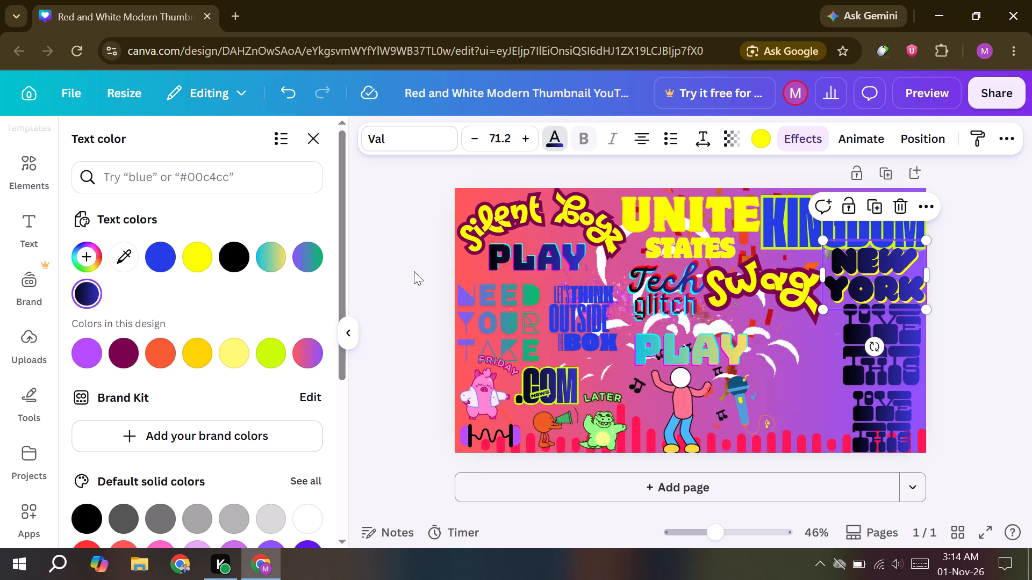
{"action": "left_click", "coordinate": [985, 296]}
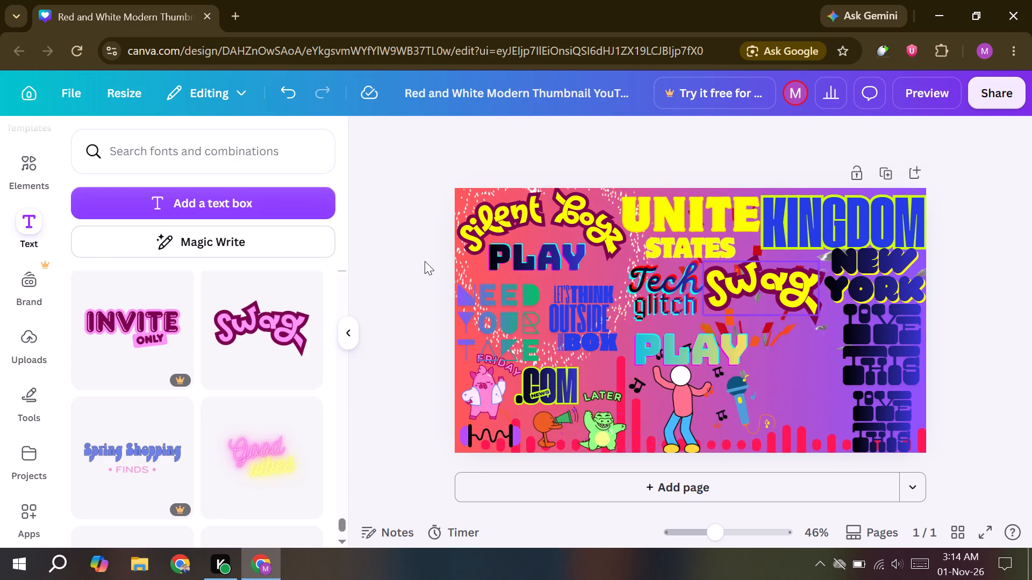
Add a second pink Swag text, shrink it to size 67.2 and place it low between the dancing figure and blocky text column.
{"action": "left_click", "coordinate": [272, 323]}
{"action": "left_click_drag", "start_coordinate": [725, 322], "coordinate": [744, 352]}
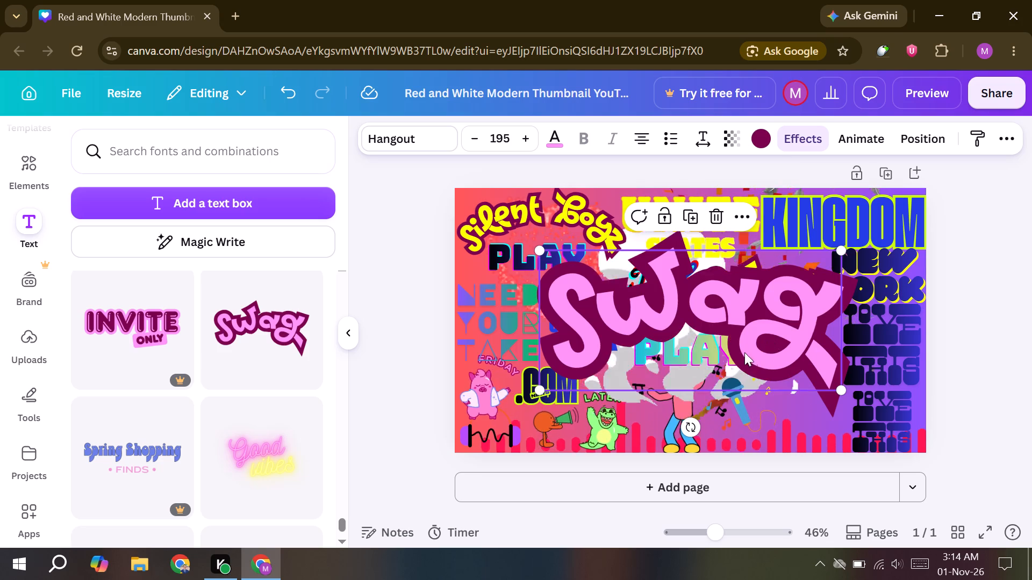
{"action": "left_click_drag", "start_coordinate": [744, 352], "coordinate": [743, 371]}
{"action": "left_click_drag", "start_coordinate": [859, 433], "coordinate": [737, 402]}
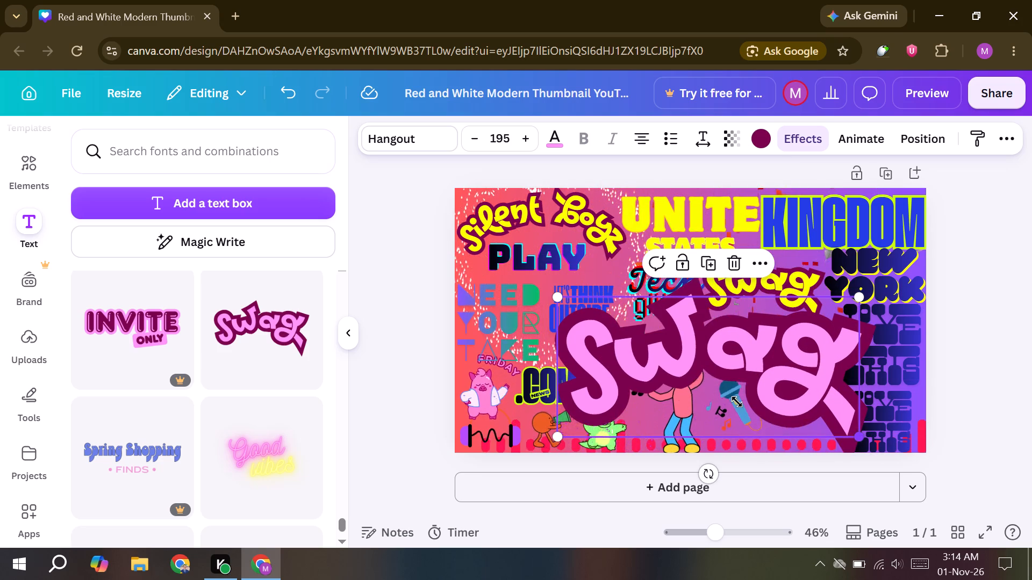
{"action": "left_click_drag", "start_coordinate": [737, 402], "coordinate": [710, 398]}
{"action": "left_click_drag", "start_coordinate": [658, 346], "coordinate": [779, 396]}
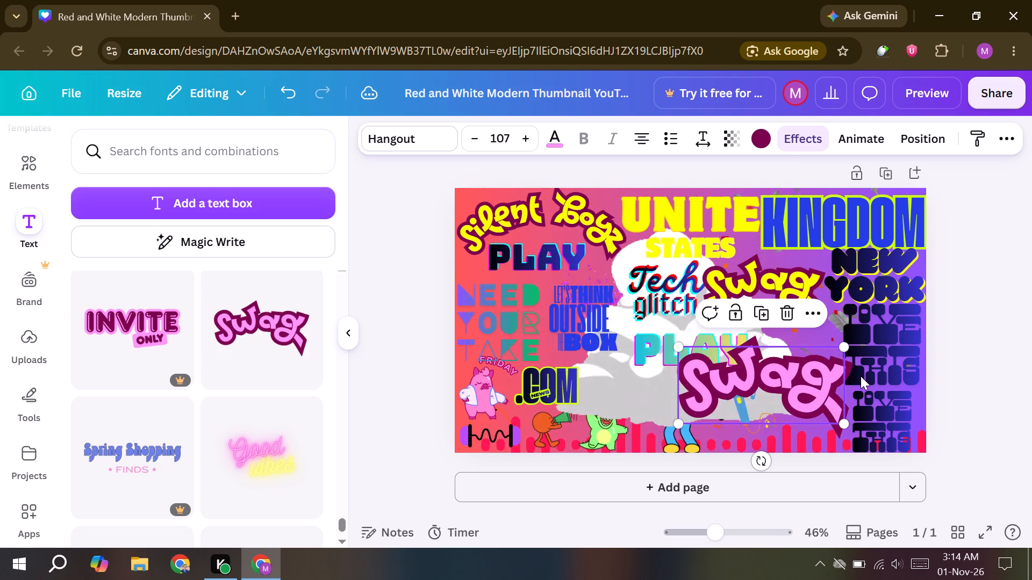
{"action": "left_click_drag", "start_coordinate": [844, 349], "coordinate": [780, 372]}
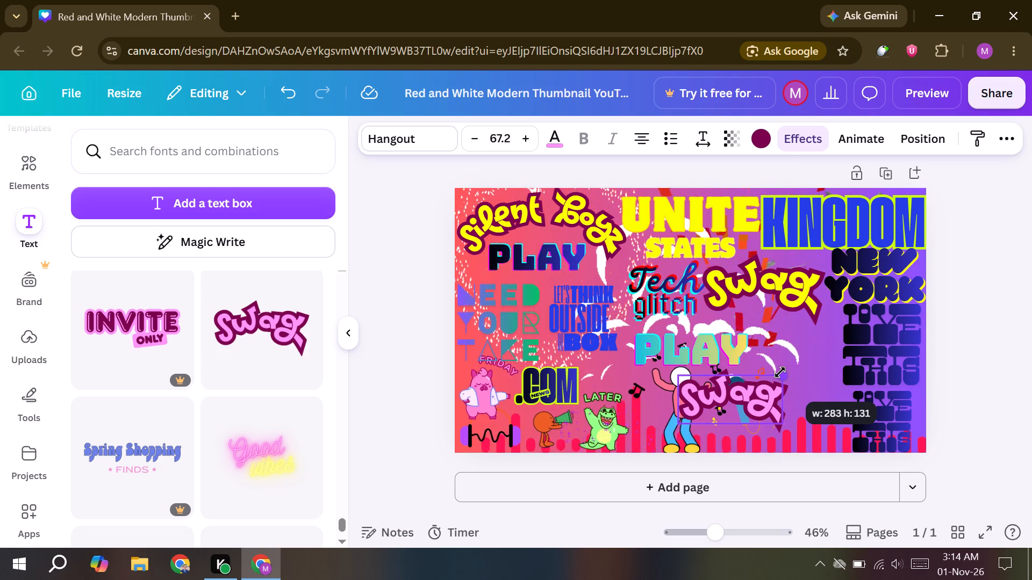
{"action": "left_click_drag", "start_coordinate": [745, 393], "coordinate": [809, 419]}
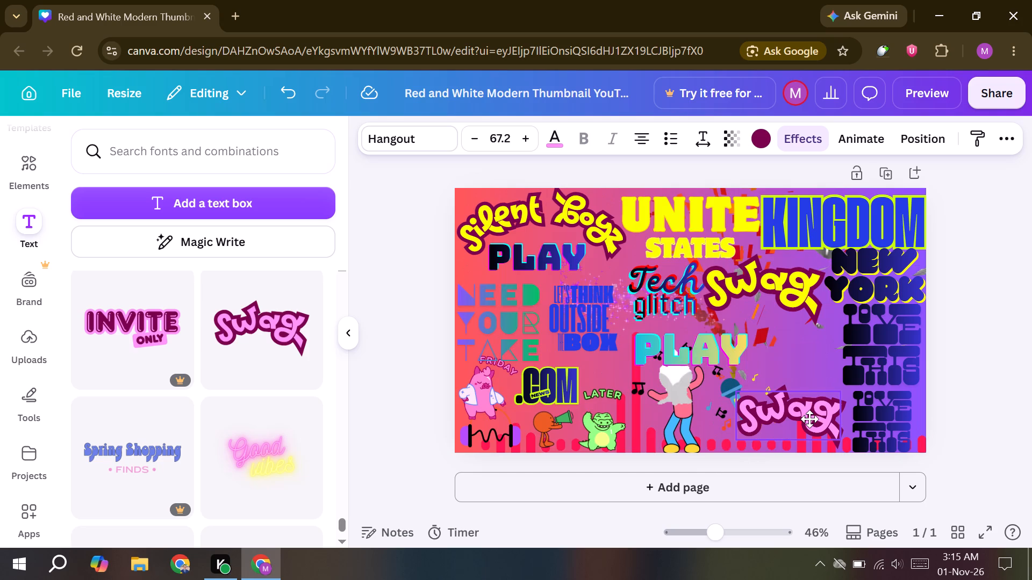
{"action": "left_click_drag", "start_coordinate": [809, 419], "coordinate": [802, 409]}
Move the microphone sticker up into the gap beneath the yellow Swag, between PLAY and the blocky text column.
{"action": "left_click", "coordinate": [732, 386]}
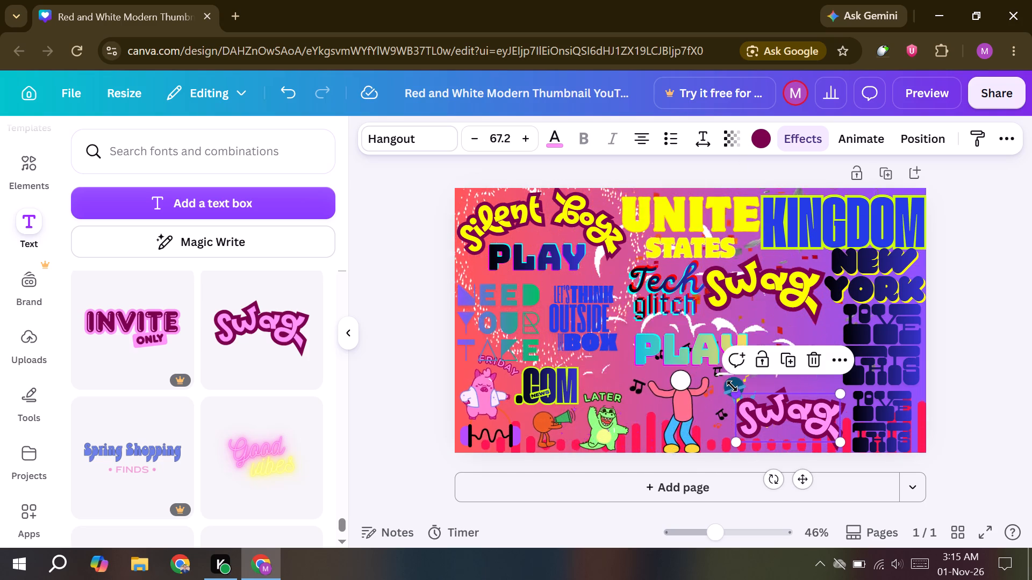
{"action": "left_click", "coordinate": [735, 382]}
{"action": "left_click", "coordinate": [728, 393]}
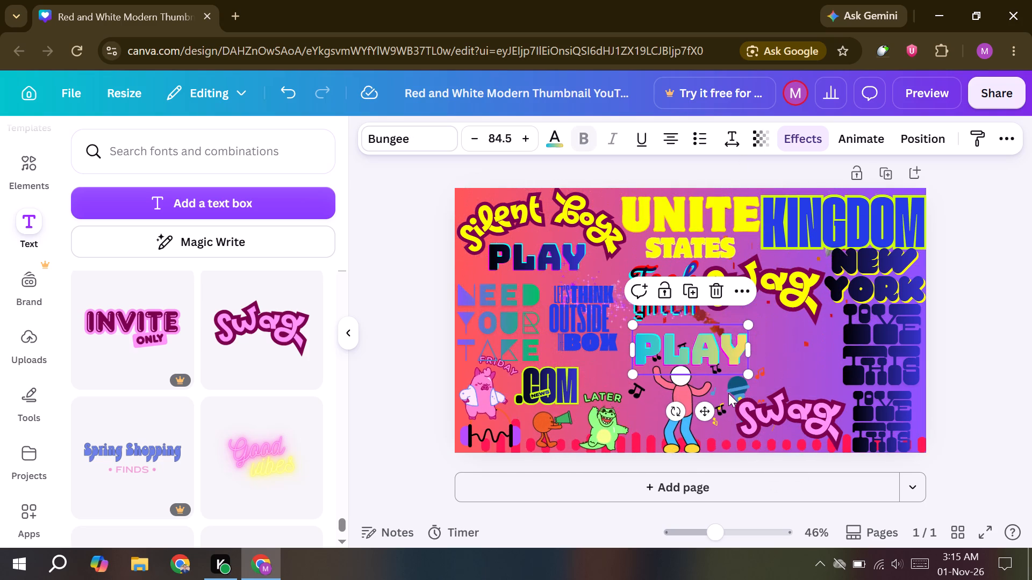
{"action": "left_click", "coordinate": [1031, 346]}
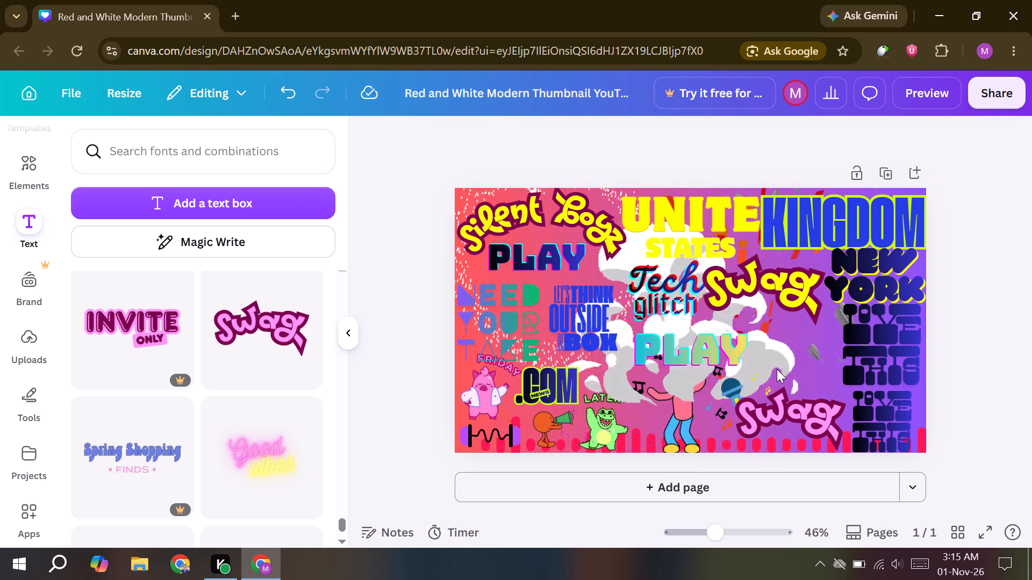
{"action": "left_click", "coordinate": [744, 379]}
{"action": "left_click", "coordinate": [754, 389]}
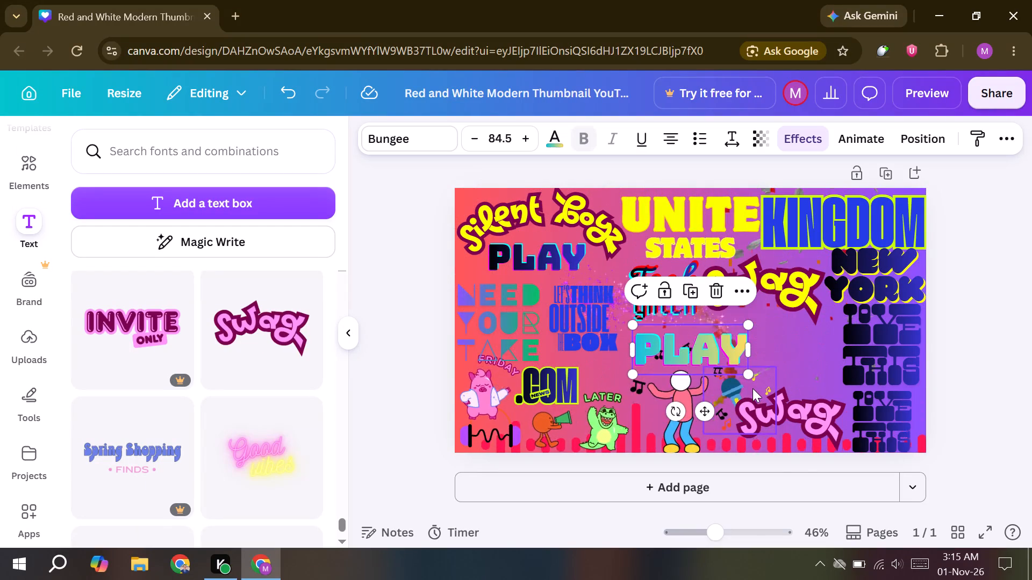
{"action": "left_click", "coordinate": [747, 378]}
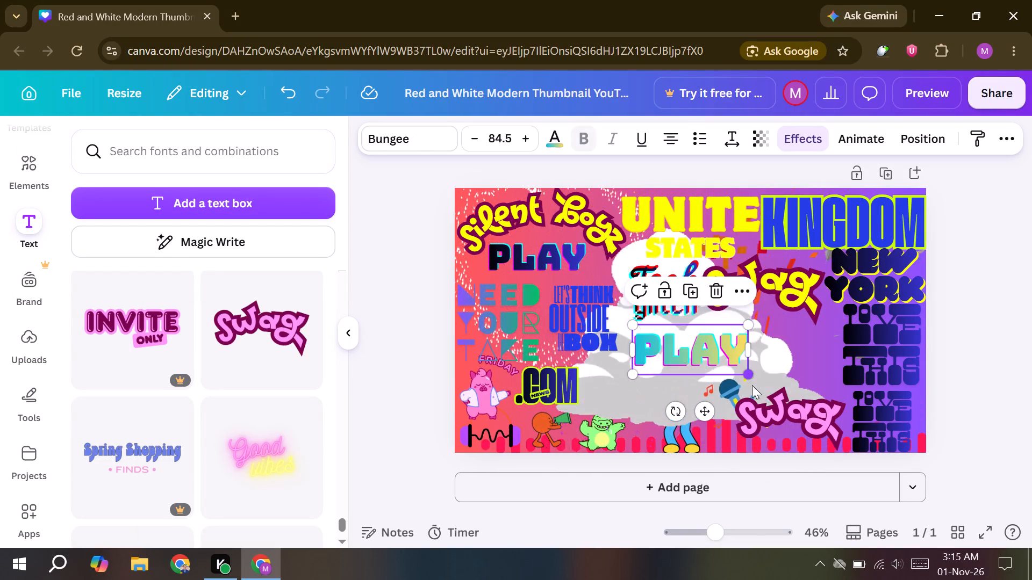
{"action": "left_click", "coordinate": [751, 386]}
{"action": "left_click_drag", "start_coordinate": [751, 386], "coordinate": [813, 327]}
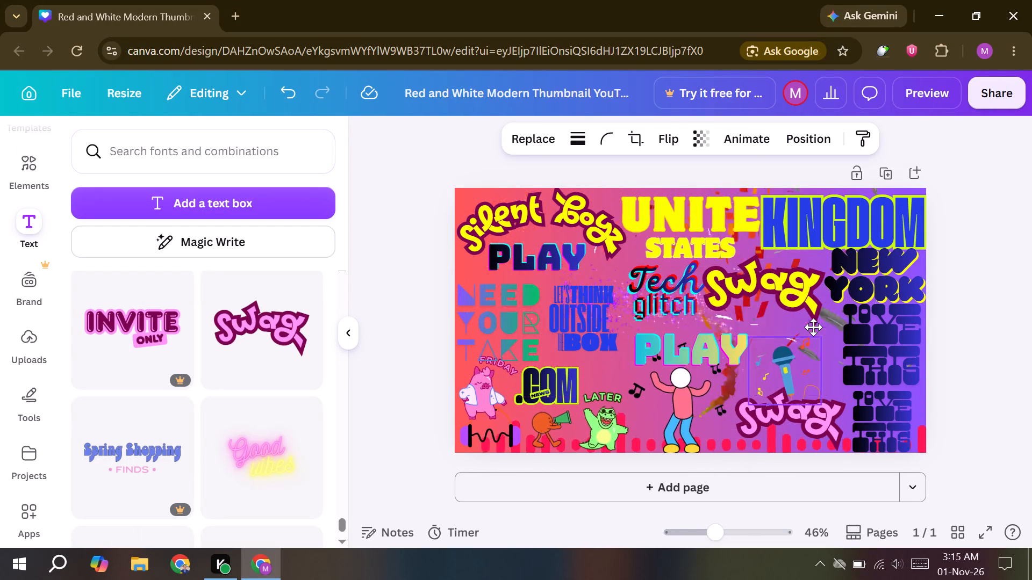
{"action": "left_click_drag", "start_coordinate": [813, 327], "coordinate": [808, 323]}
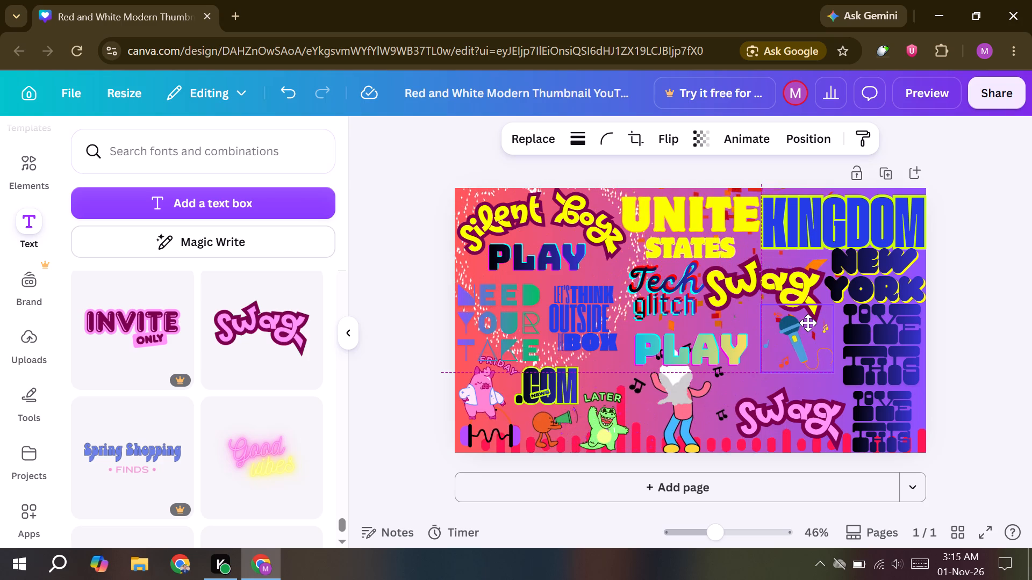
{"action": "left_click", "coordinate": [1031, 323]}
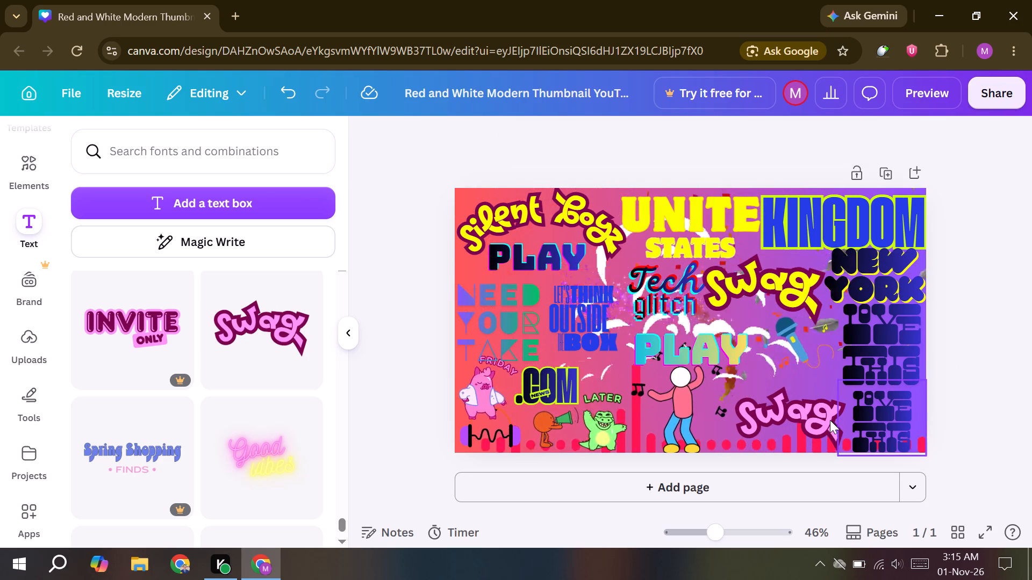
Enlarge the pink Swag text near the bottom edge to size 75 and replace its wording with "boyz".
{"action": "left_click", "coordinate": [825, 420]}
{"action": "left_click_drag", "start_coordinate": [738, 440], "coordinate": [725, 443]}
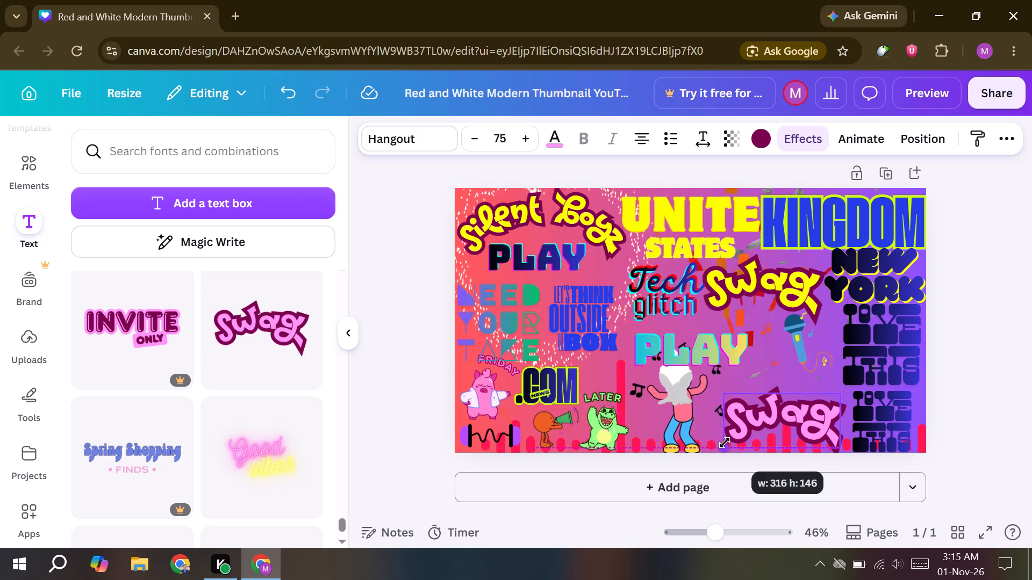
{"action": "left_click_drag", "start_coordinate": [725, 443], "coordinate": [722, 444]}
{"action": "triple_click", "coordinate": [772, 404]}
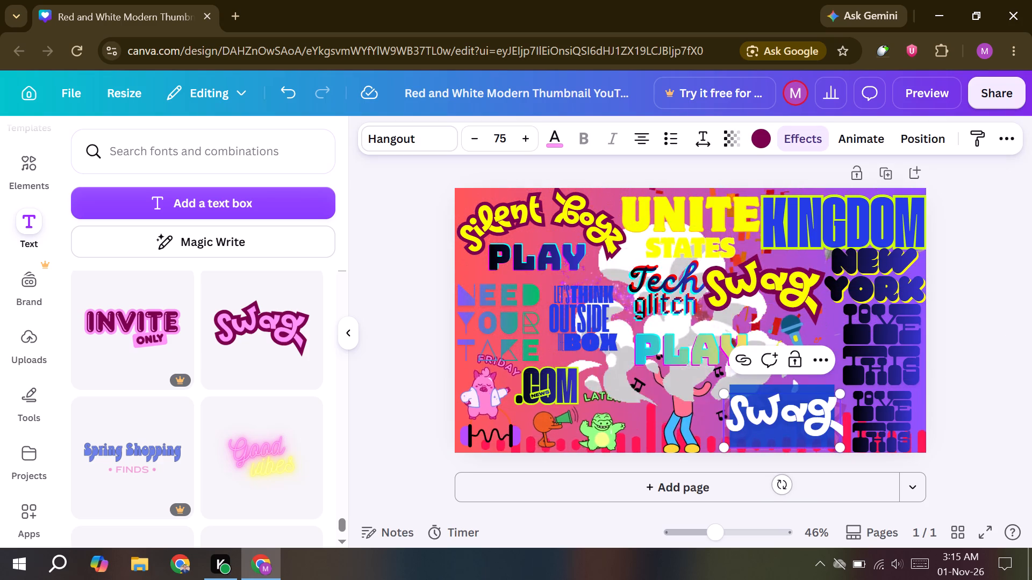
{"action": "type", "text": "bo"}
{"action": "type", "text": "yz"}
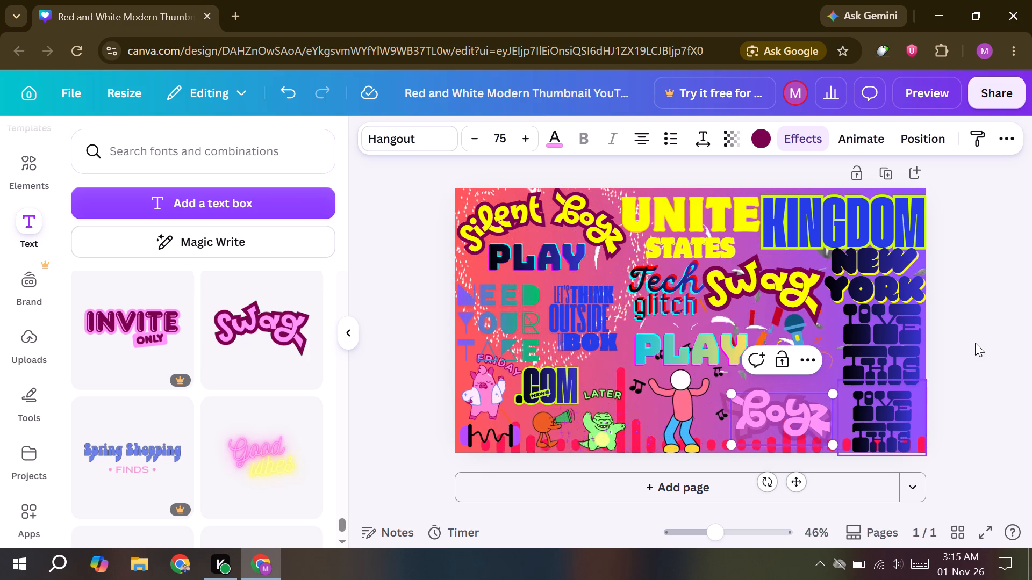
{"action": "left_click", "coordinate": [976, 339]}
Recolour the pink boyz text yellow.
{"action": "left_click", "coordinate": [801, 417]}
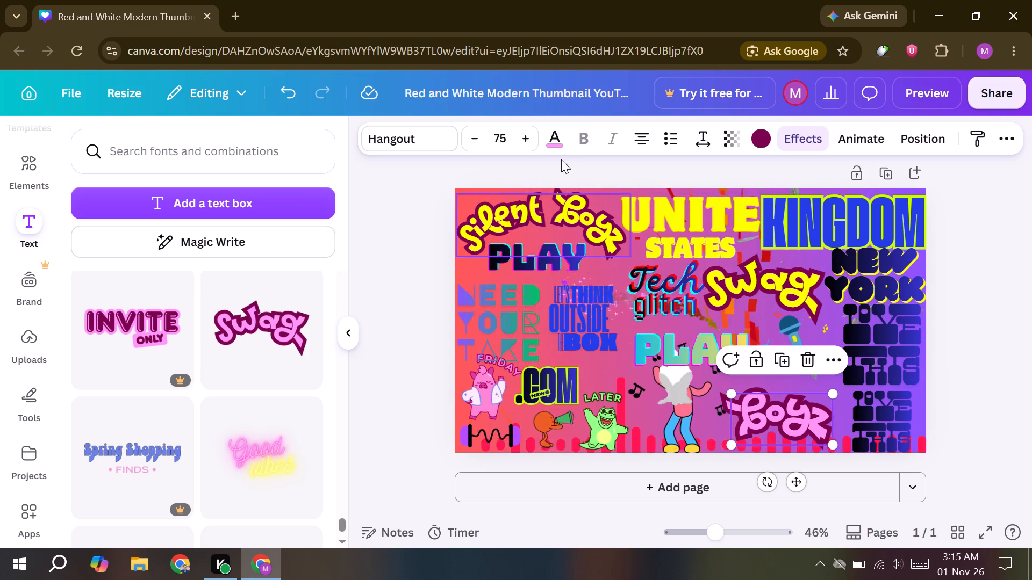
{"action": "left_click", "coordinate": [556, 142]}
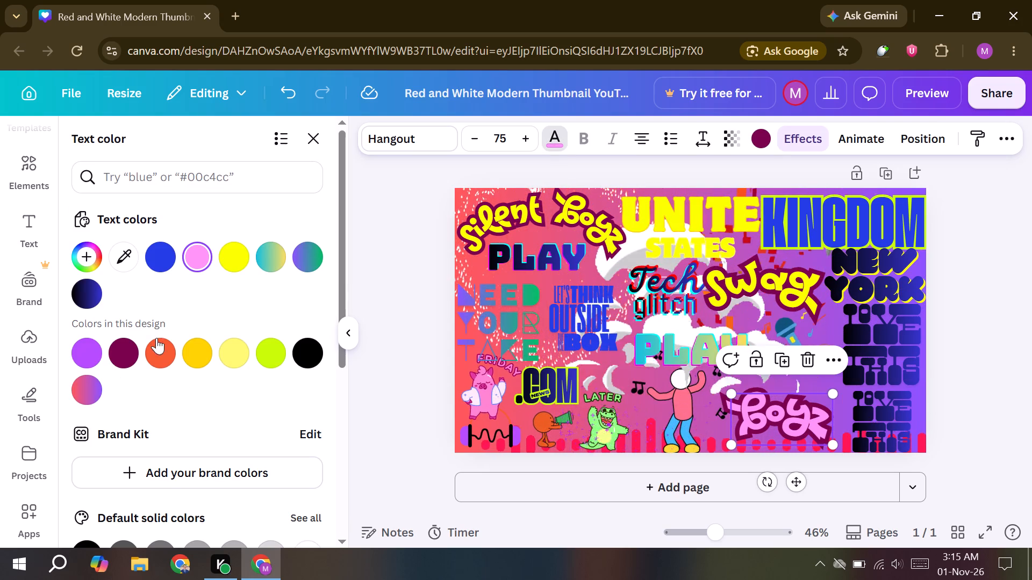
{"action": "left_click", "coordinate": [234, 267]}
{"action": "double_click", "coordinate": [973, 315]}
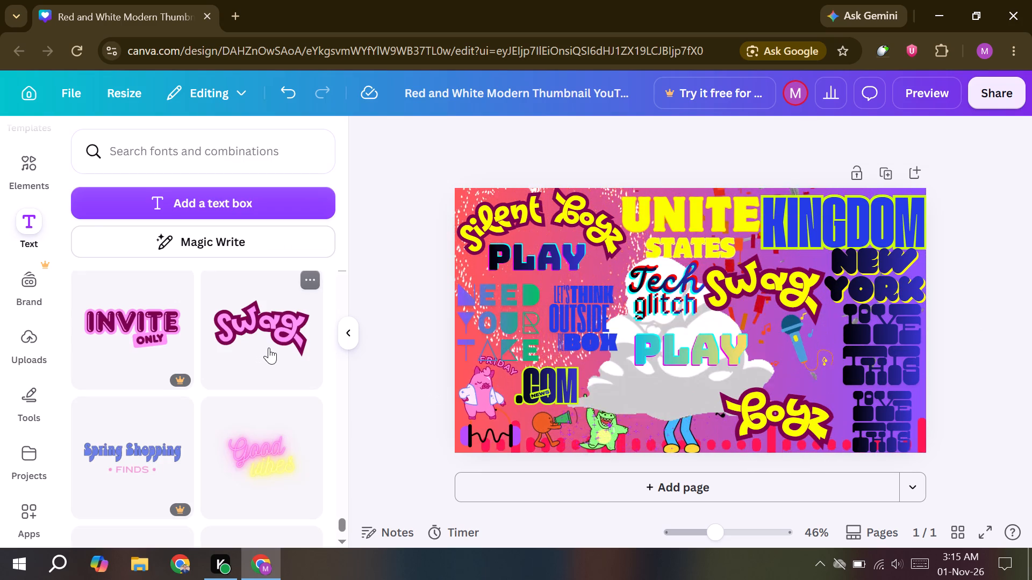
Shrink the teal-to-yellow PLAY text to size 61.3 and move it up directly beneath Tech glitch.
{"action": "scroll", "coordinate": [212, 366], "scroll_direction": "down", "scroll_amount": 4}
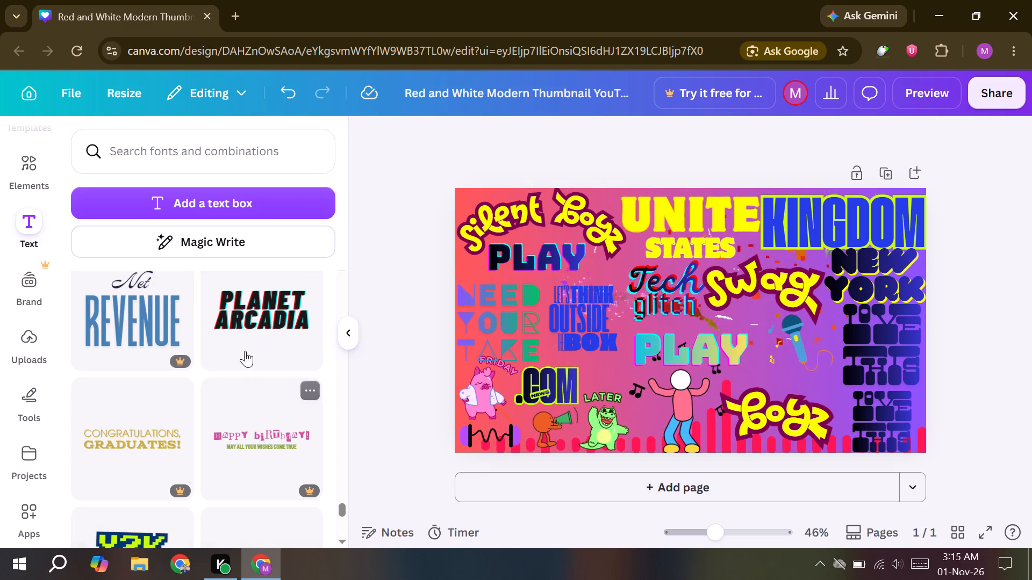
{"action": "left_click", "coordinate": [702, 347]}
{"action": "left_click_drag", "start_coordinate": [749, 324], "coordinate": [715, 341]}
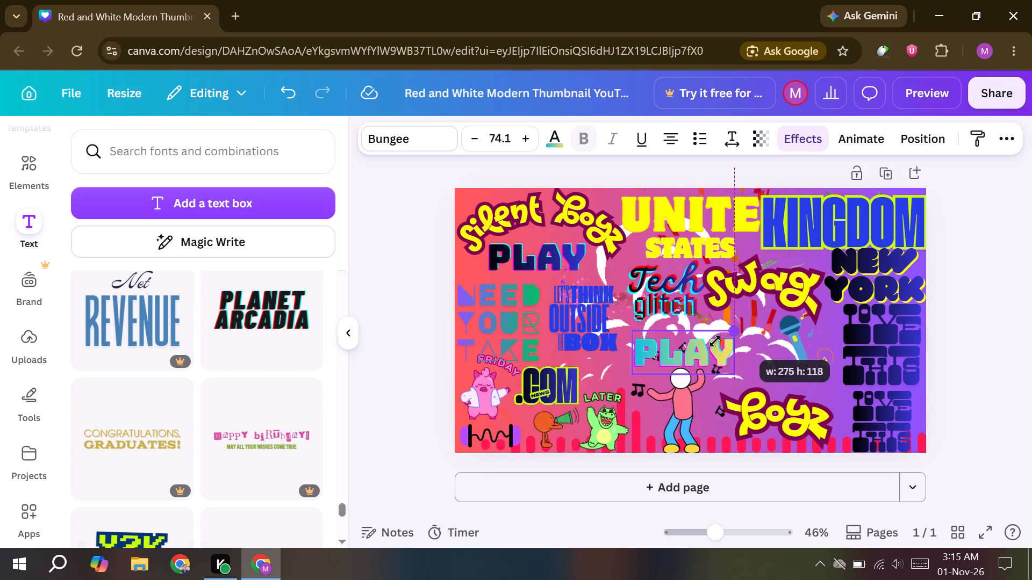
{"action": "left_click_drag", "start_coordinate": [715, 341], "coordinate": [723, 340]}
{"action": "left_click_drag", "start_coordinate": [686, 363], "coordinate": [677, 351]}
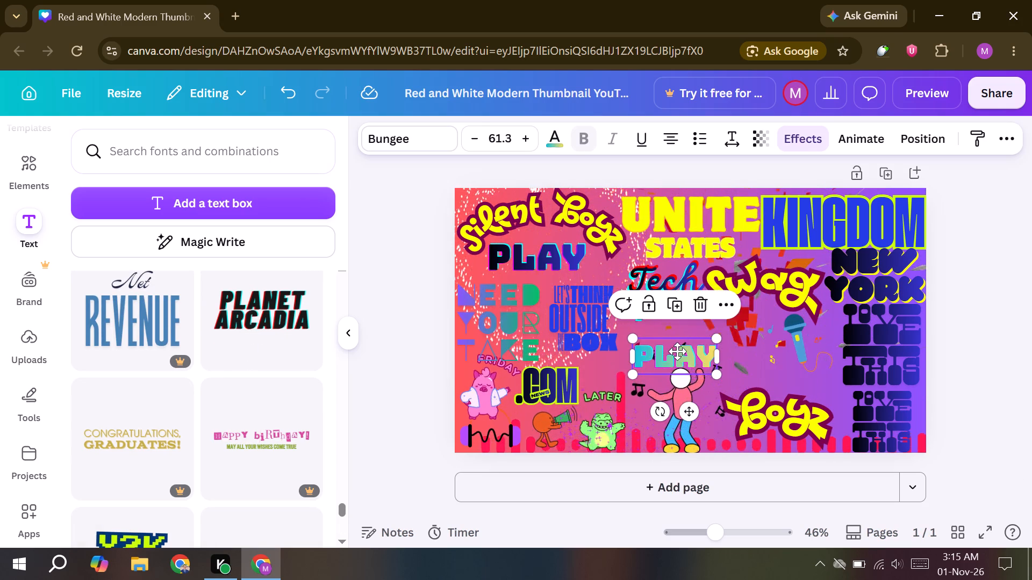
{"action": "left_click_drag", "start_coordinate": [677, 351], "coordinate": [677, 343]}
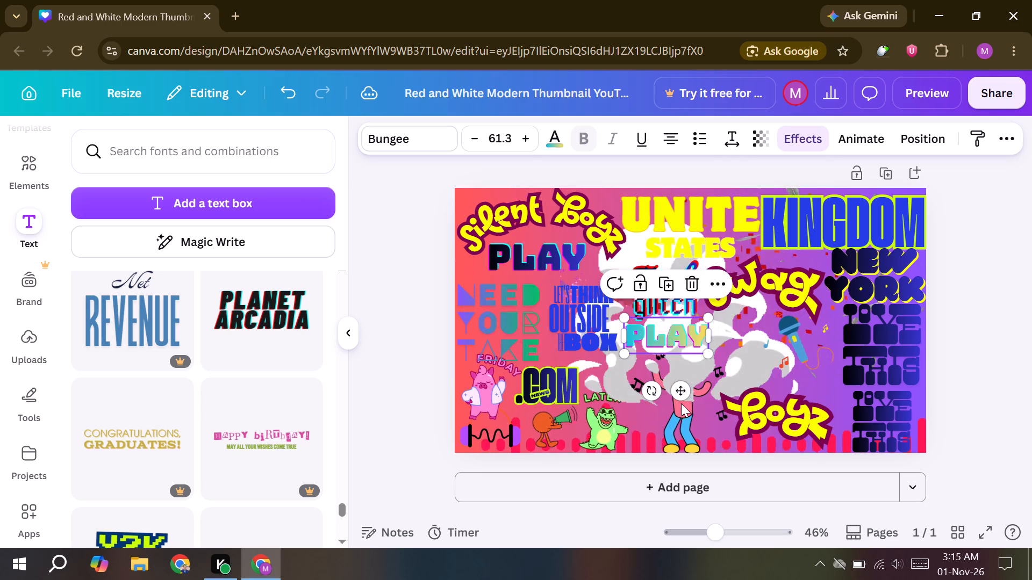
Shrink and then delete the large square animated sticker that overlaps the dancing figure beneath the teal-to-yellow PLAY.
{"action": "left_click", "coordinate": [680, 409]}
{"action": "left_click", "coordinate": [688, 435]}
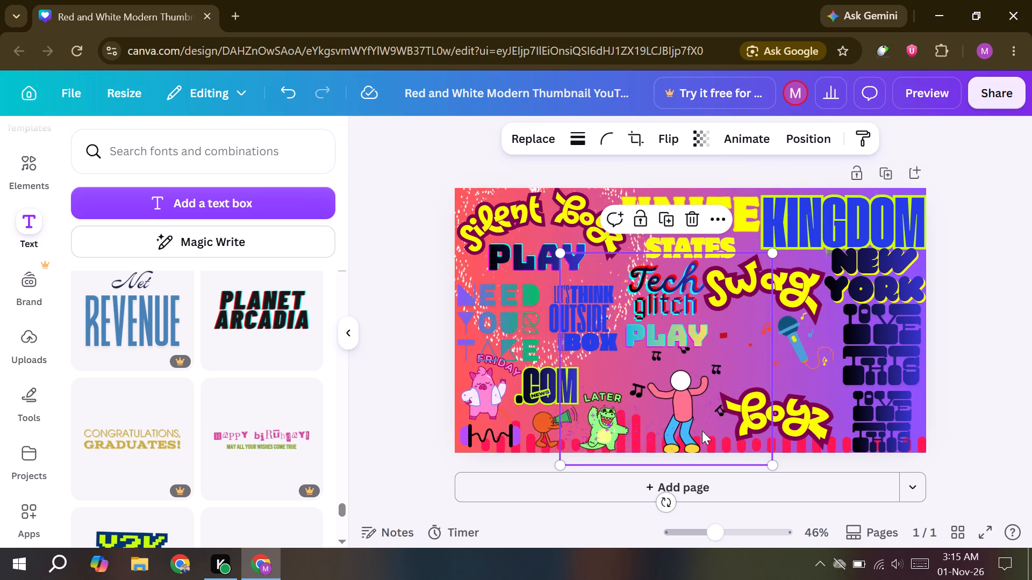
{"action": "left_click", "coordinate": [1031, 358]}
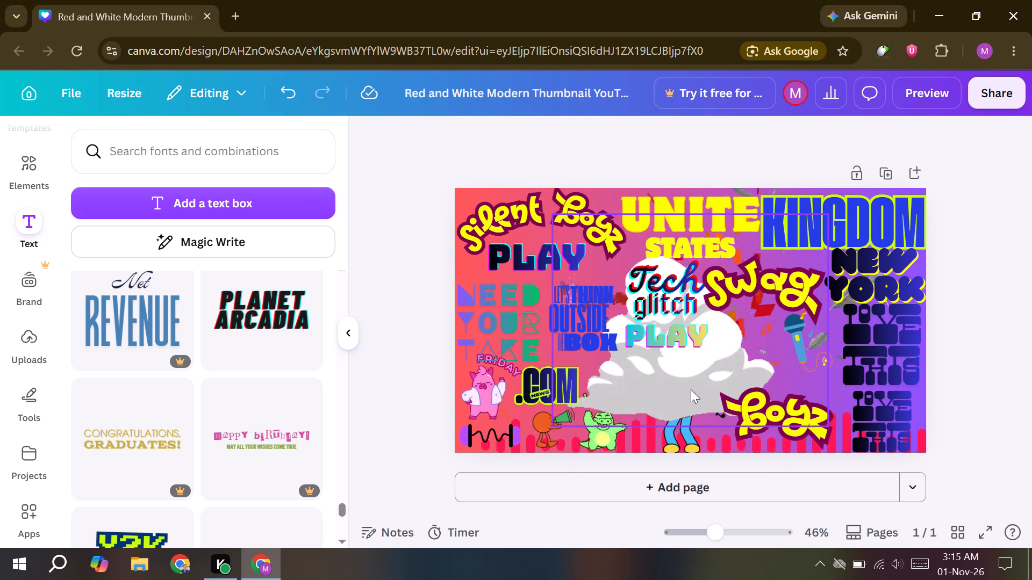
{"action": "left_click", "coordinate": [678, 427]}
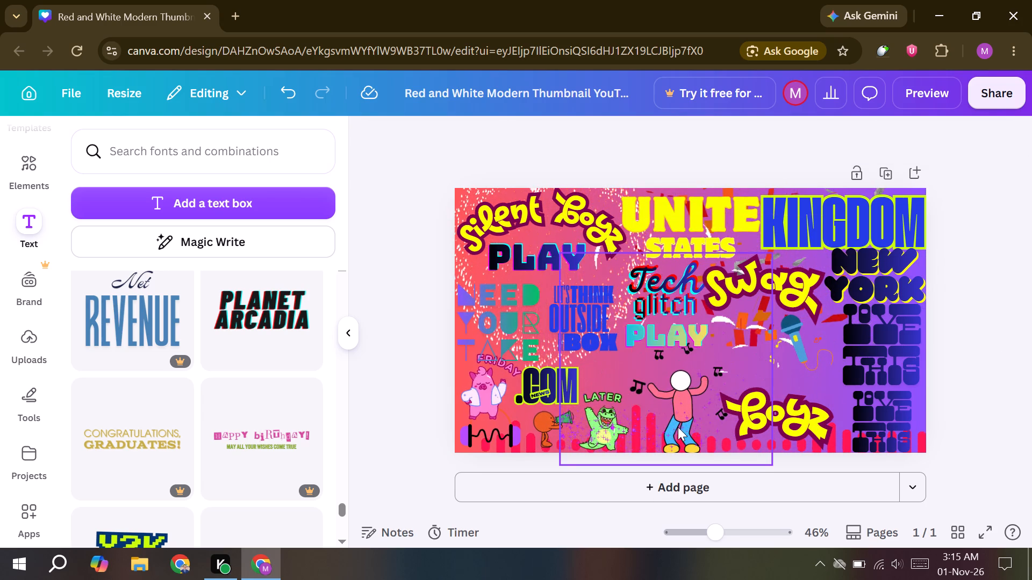
{"action": "left_click_drag", "start_coordinate": [772, 252], "coordinate": [743, 274]}
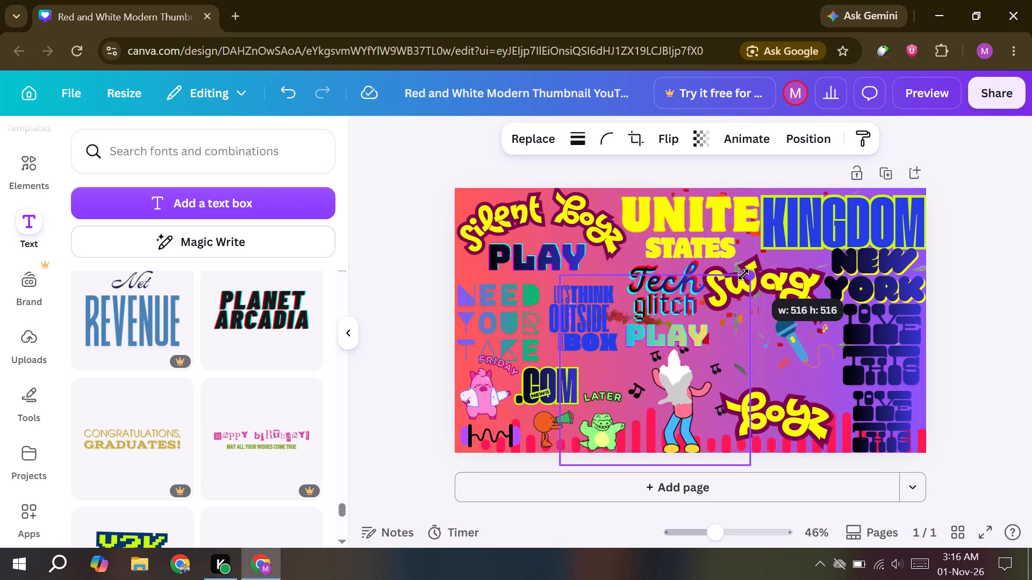
{"action": "left_click_drag", "start_coordinate": [743, 274], "coordinate": [703, 368]}
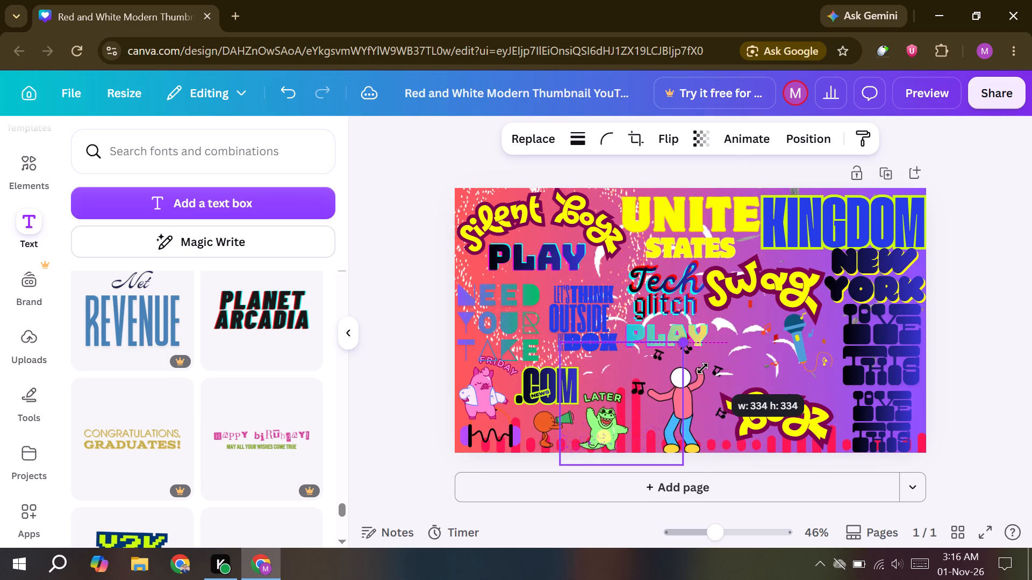
{"action": "left_click_drag", "start_coordinate": [703, 368], "coordinate": [680, 384]}
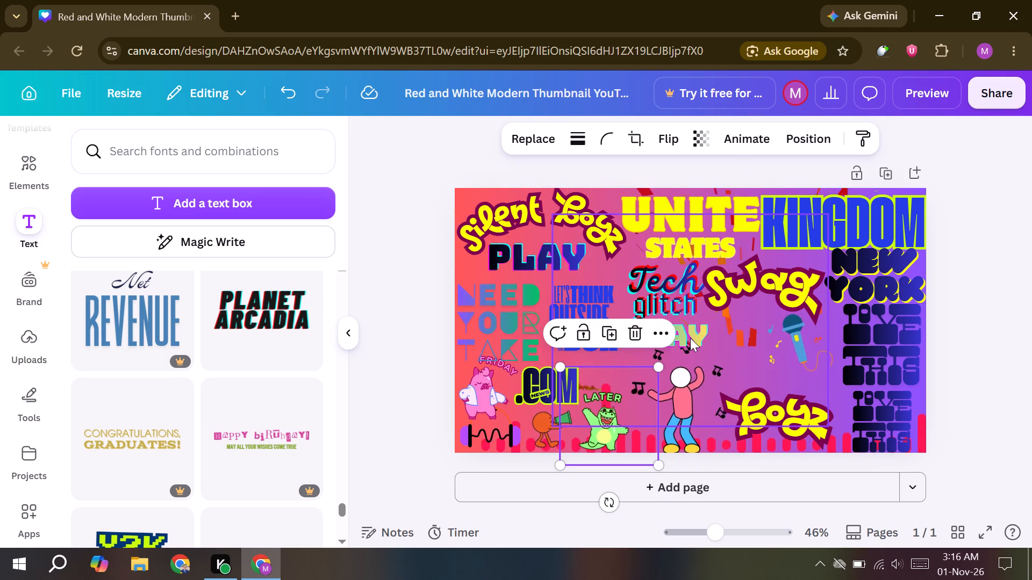
{"action": "left_click", "coordinate": [635, 329]}
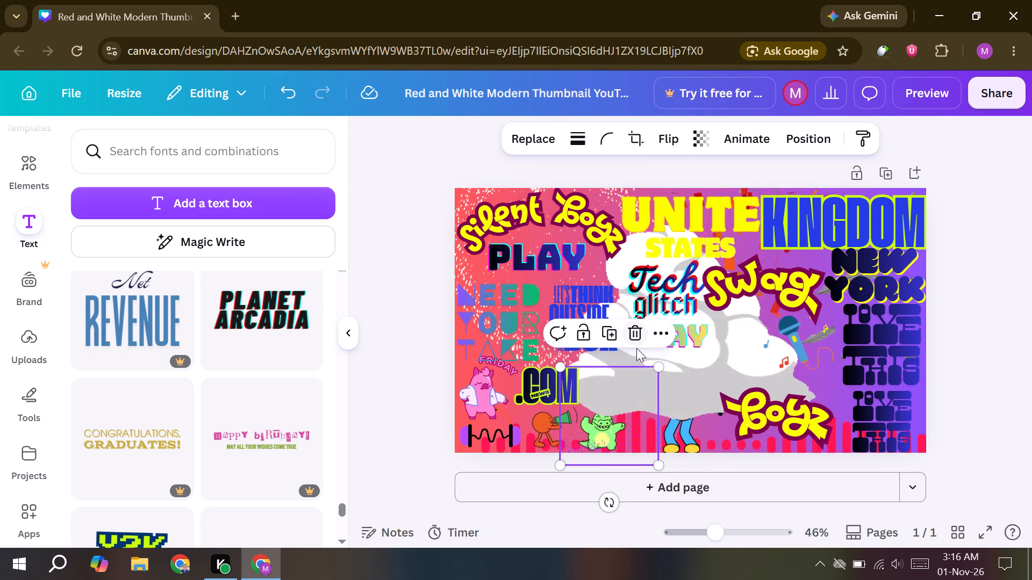
Delete the large animated smoke cloud covering the centre of the thumbnail.
{"action": "left_click", "coordinate": [739, 337]}
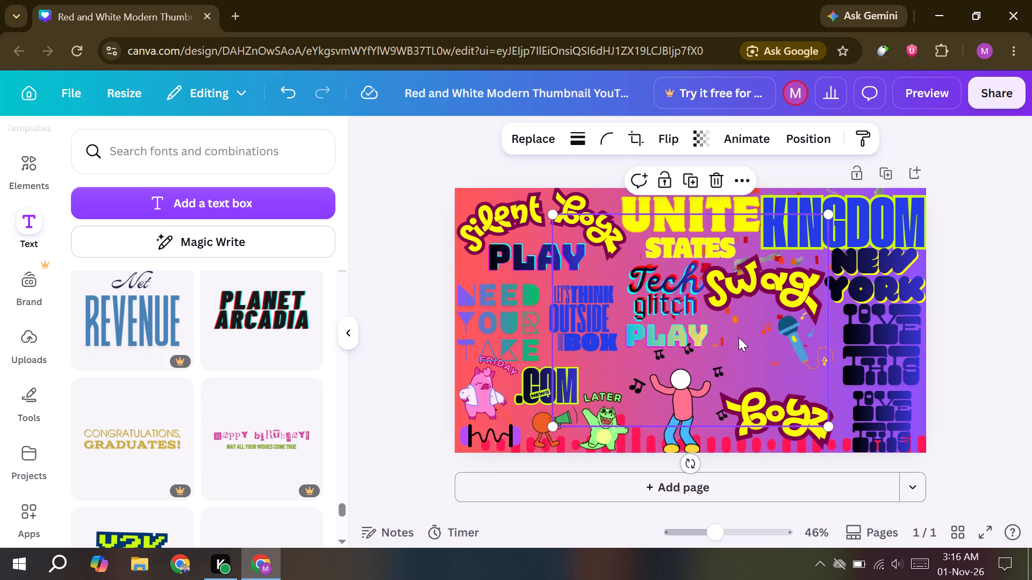
{"action": "left_click", "coordinate": [714, 177]}
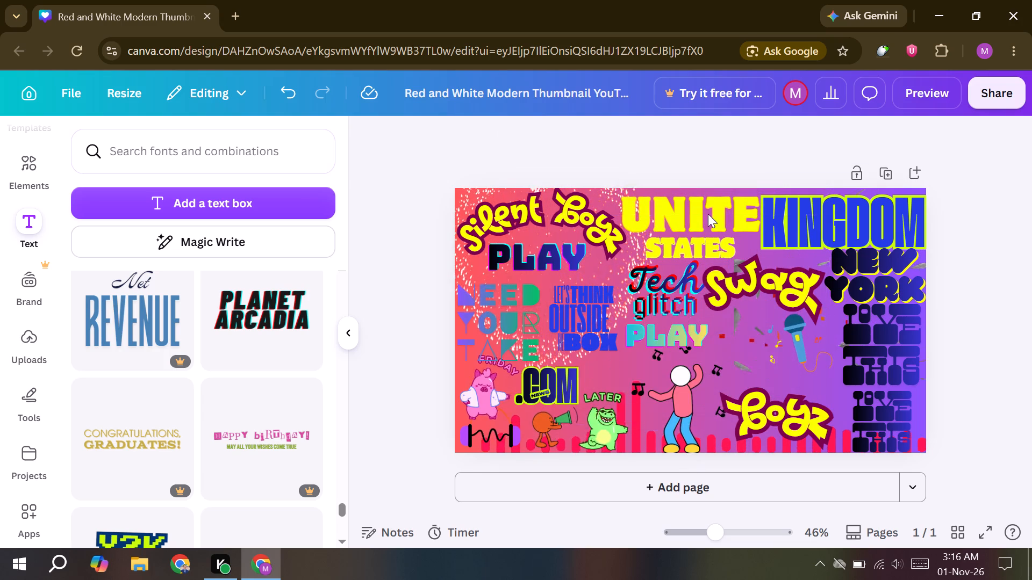
Shrink the dancing figure sticker to about two-thirds of its size, keeping it at the bottom edge beside the LATER crocodile.
{"action": "left_click", "coordinate": [694, 390]}
{"action": "left_click_drag", "start_coordinate": [728, 344], "coordinate": [719, 347]}
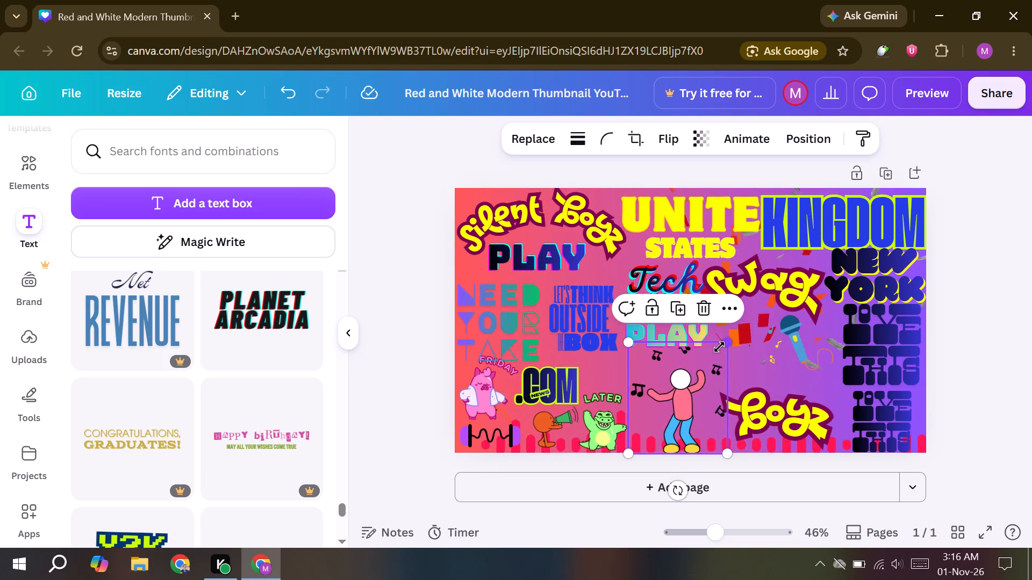
{"action": "left_click_drag", "start_coordinate": [719, 347], "coordinate": [687, 376]}
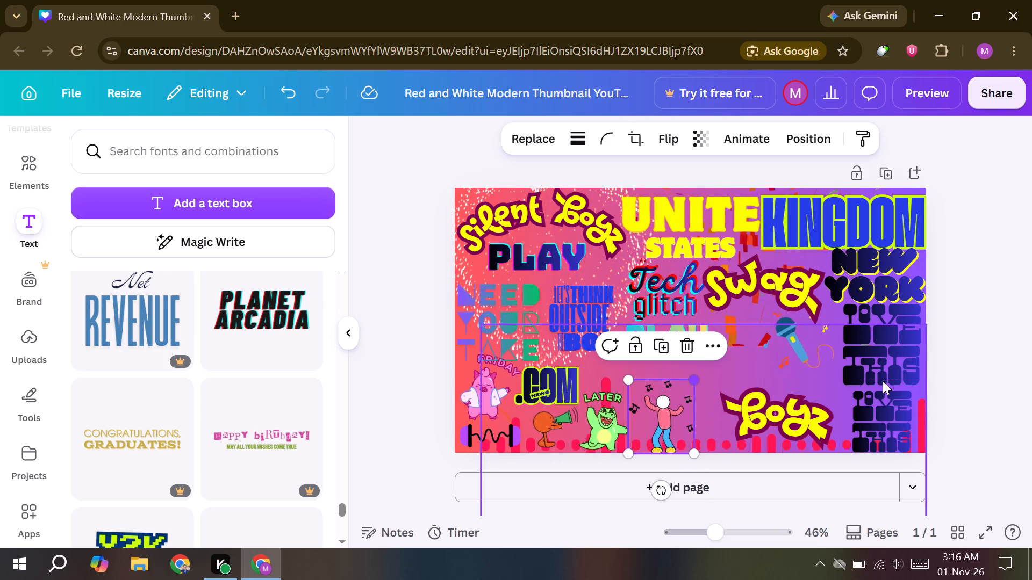
{"action": "left_click", "coordinate": [1023, 334]}
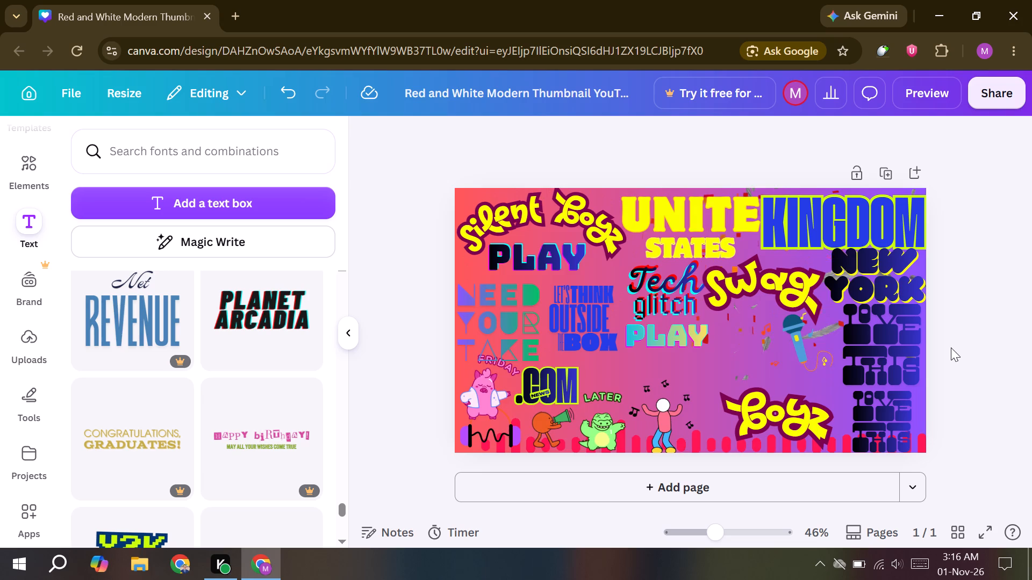
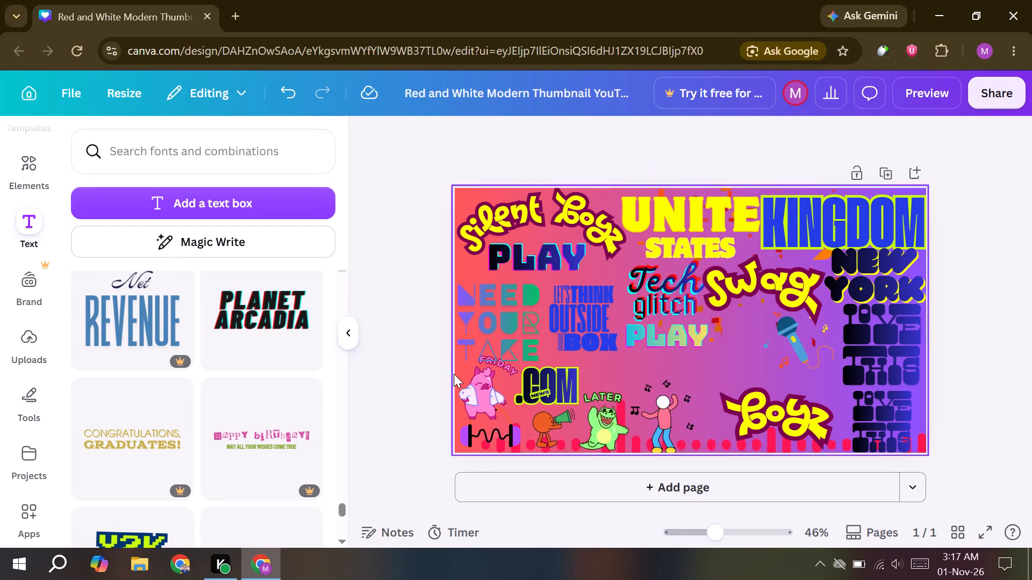
Recolour the NEED YOUR TAKE text to yellow #faff00.
{"action": "left_click", "coordinate": [485, 301]}
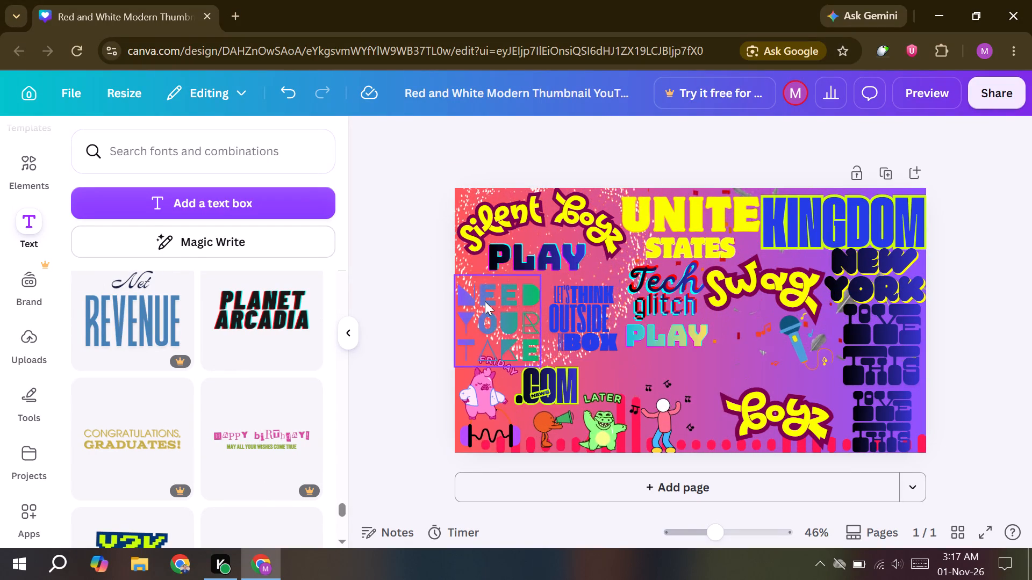
{"action": "left_click", "coordinate": [563, 139]}
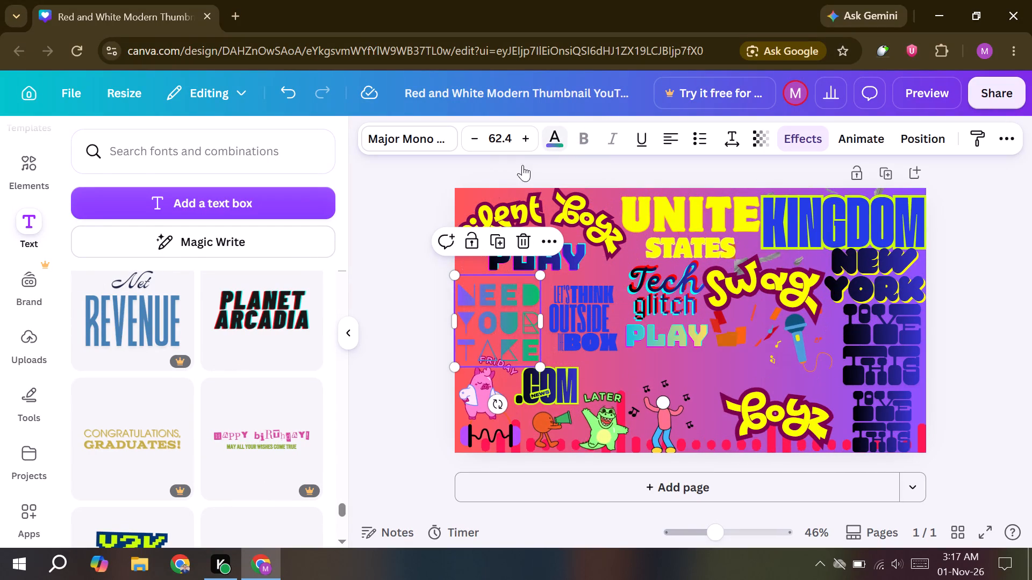
{"action": "left_click", "coordinate": [150, 257]}
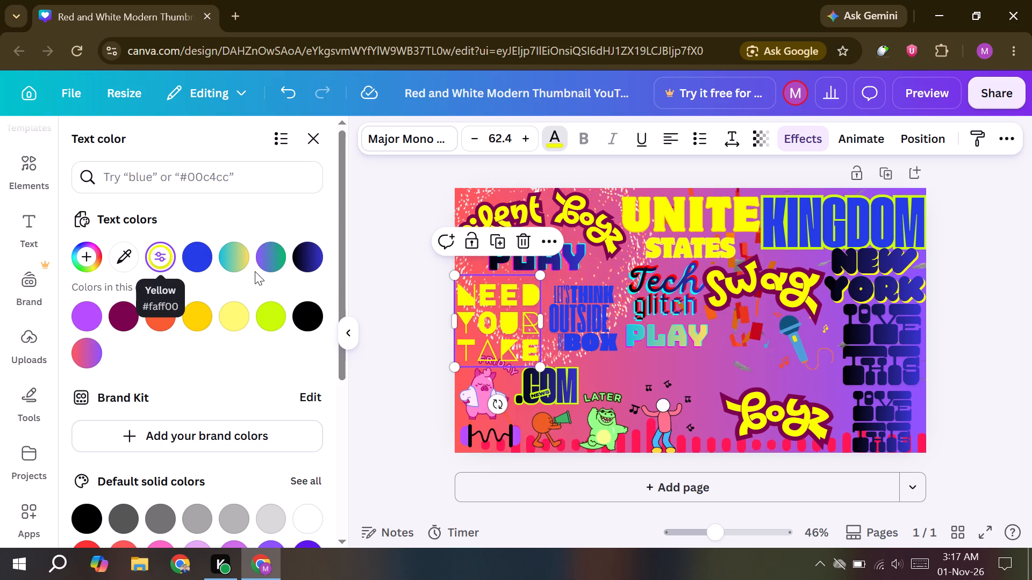
{"action": "double_click", "coordinate": [386, 262]}
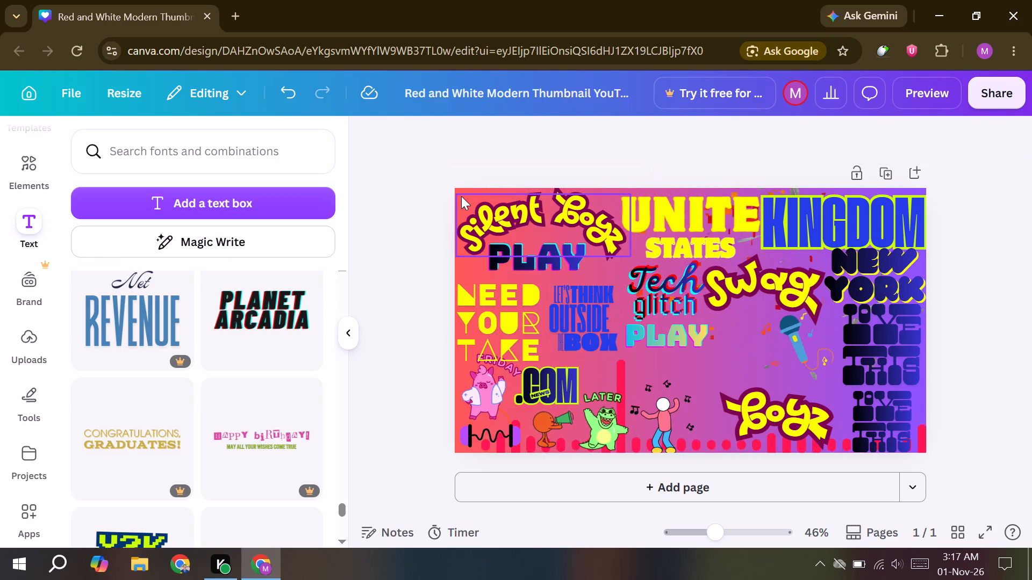
Try the teal-to-yellow and black-to-blue gradients on the thumbnail background, and settle on solid black.
{"action": "left_click", "coordinate": [456, 377]}
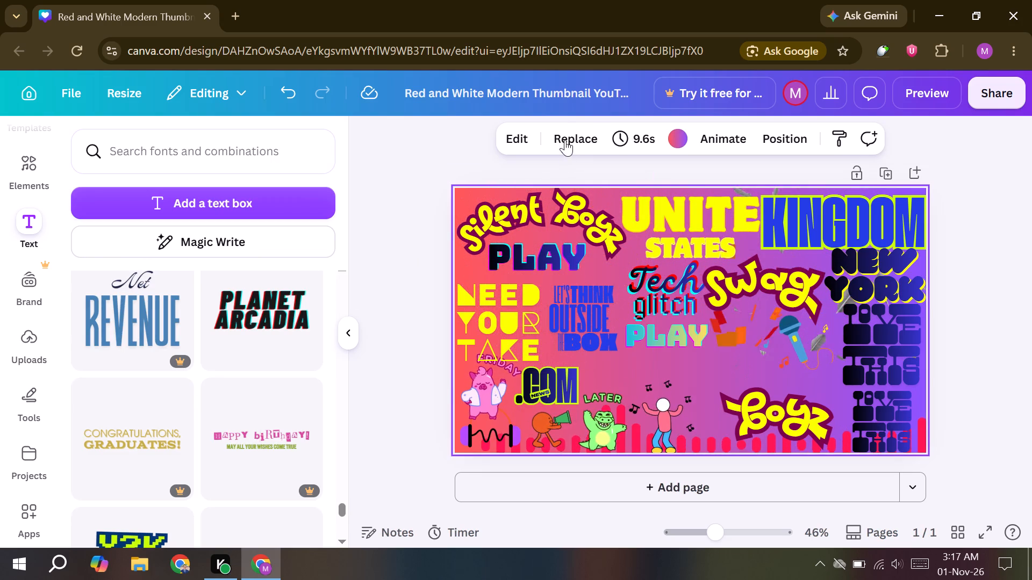
{"action": "left_click", "coordinate": [676, 137]}
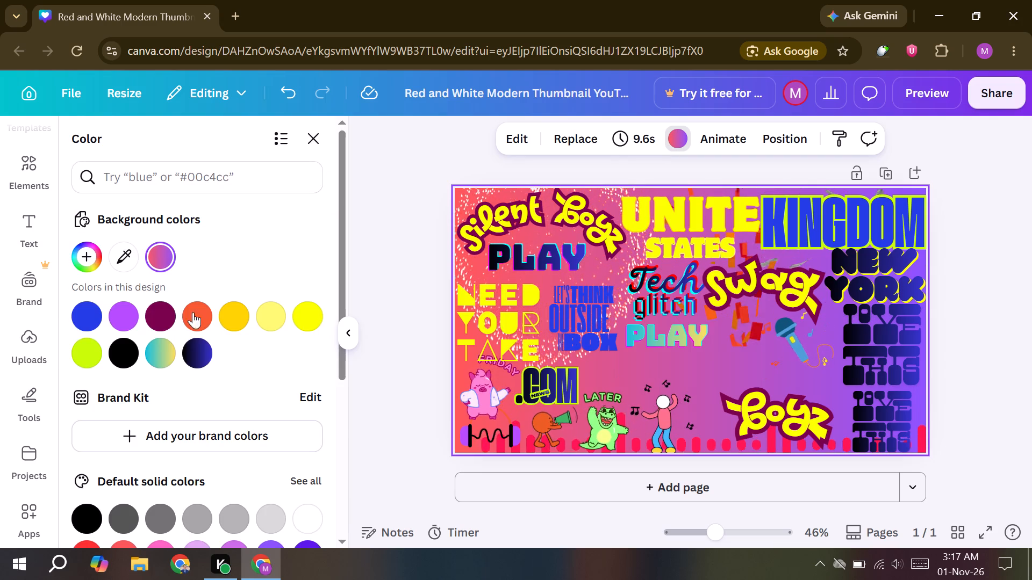
{"action": "left_click", "coordinate": [161, 356]}
{"action": "left_click", "coordinate": [205, 359]}
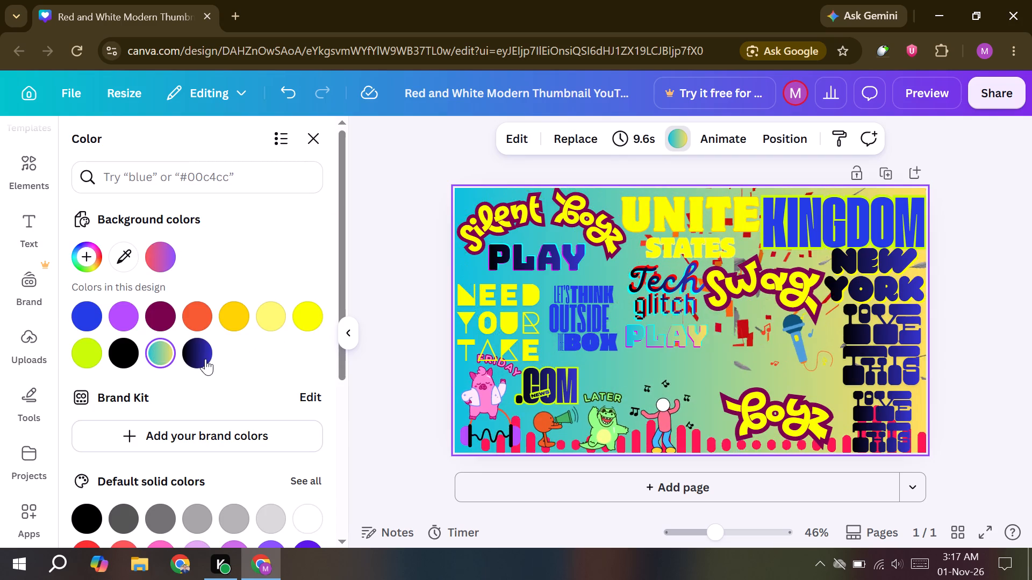
{"action": "left_click", "coordinate": [118, 361]}
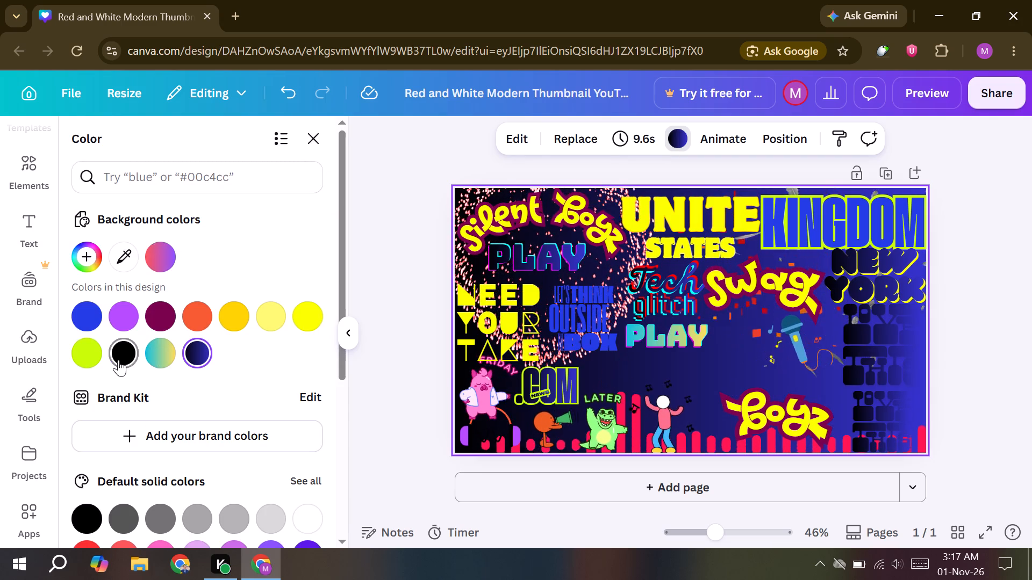
{"action": "double_click", "coordinate": [987, 237]}
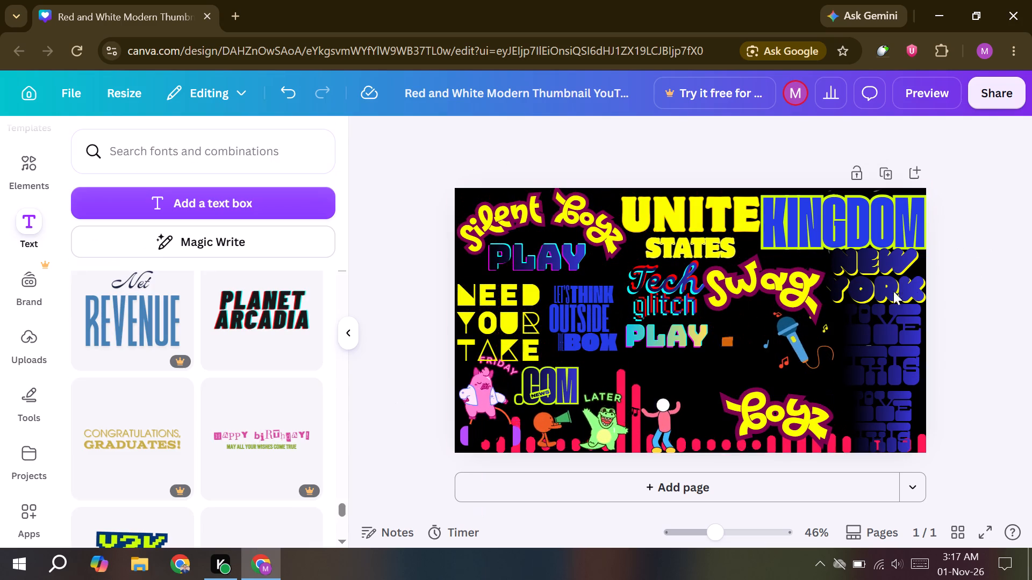
Recolour the larger LOVE THIS text group directly beneath NEW YORK to yellow.
{"action": "left_click", "coordinate": [885, 354]}
{"action": "left_click", "coordinate": [572, 137]}
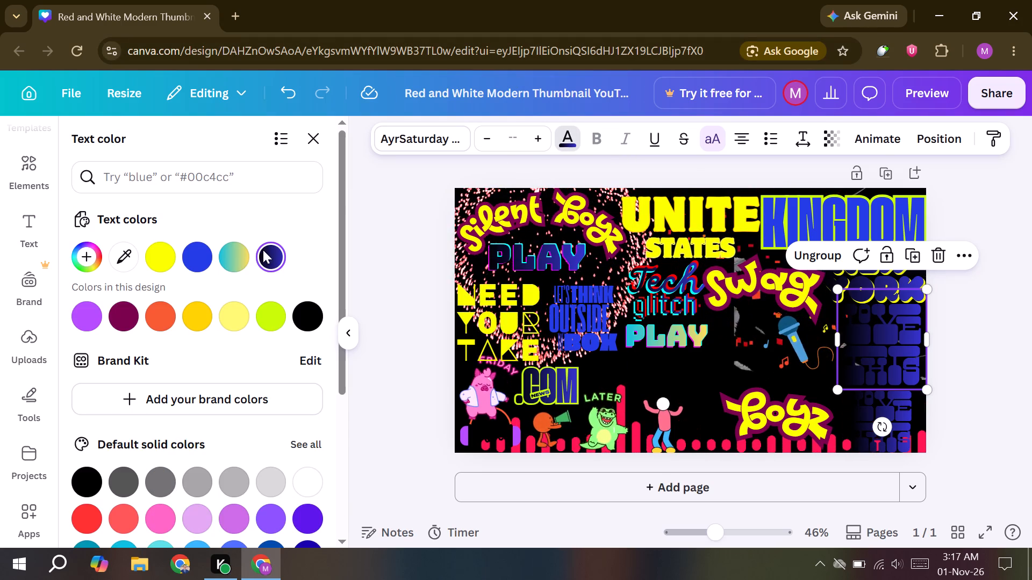
{"action": "left_click", "coordinate": [166, 263]}
{"action": "triple_click", "coordinate": [1008, 213]}
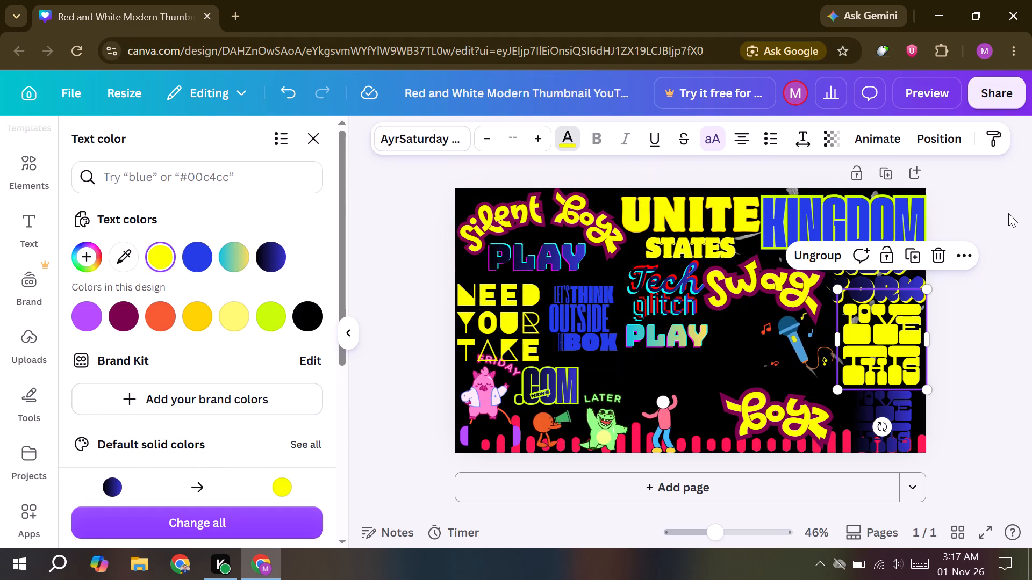
Recolour the KINGDOM headline's text to yellow.
{"action": "left_click", "coordinate": [848, 223]}
{"action": "left_click", "coordinate": [550, 147]}
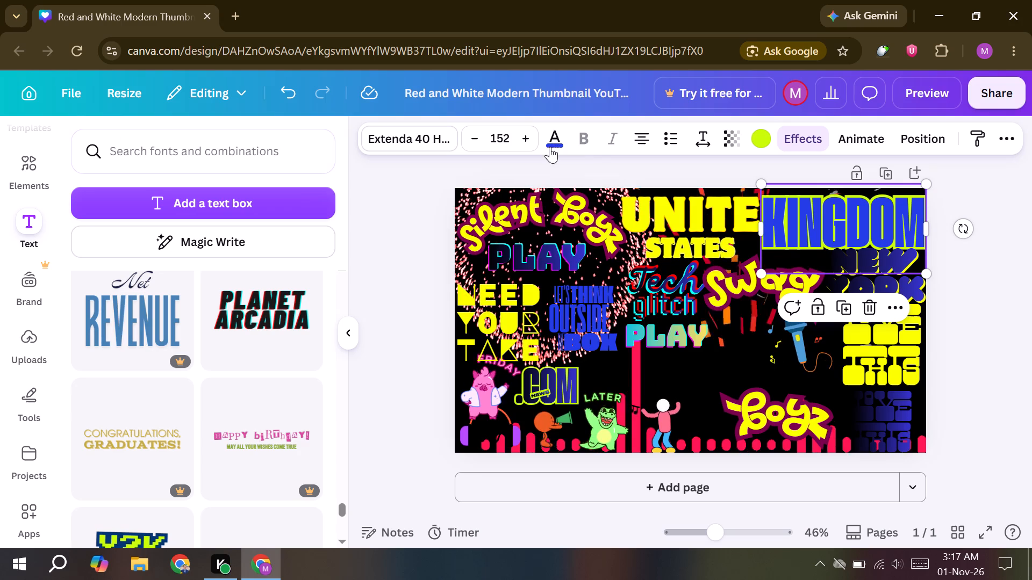
{"action": "left_click", "coordinate": [155, 259]}
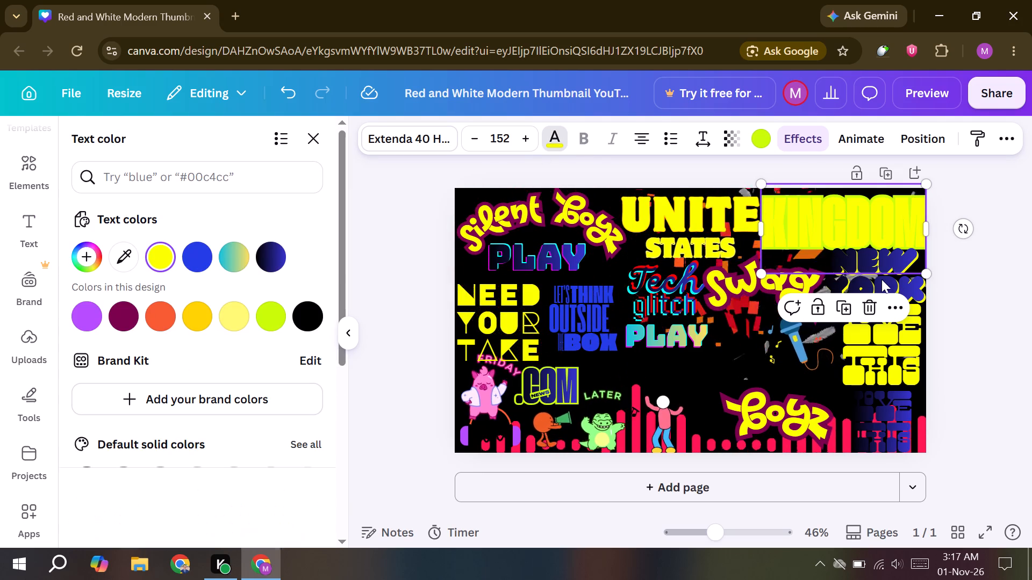
{"action": "triple_click", "coordinate": [996, 271]}
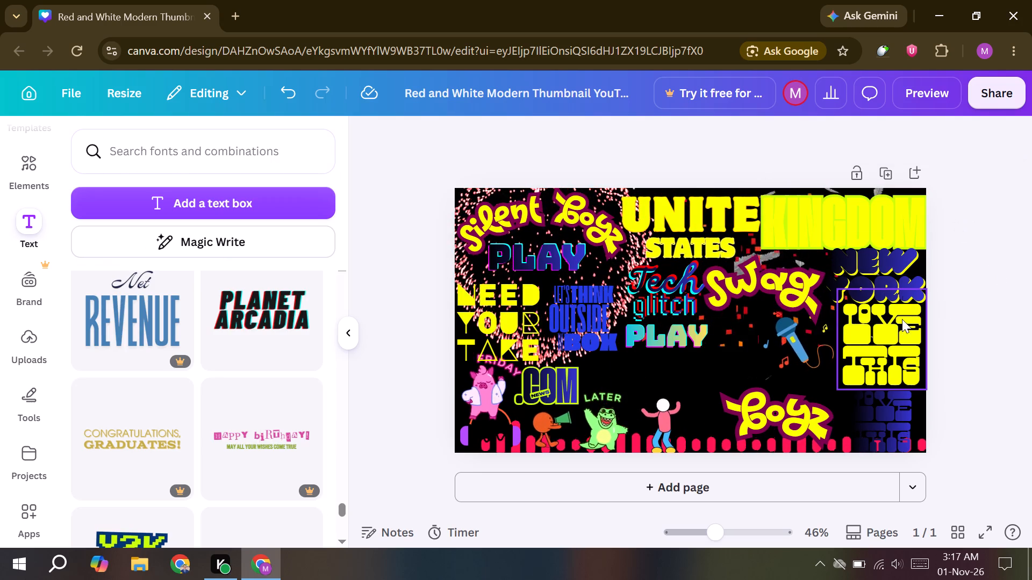
Recolour the NEW YORK text beneath KINGDOM to yellow.
{"action": "left_click", "coordinate": [902, 293]}
{"action": "left_click", "coordinate": [1022, 282]}
{"action": "left_click", "coordinate": [906, 270]}
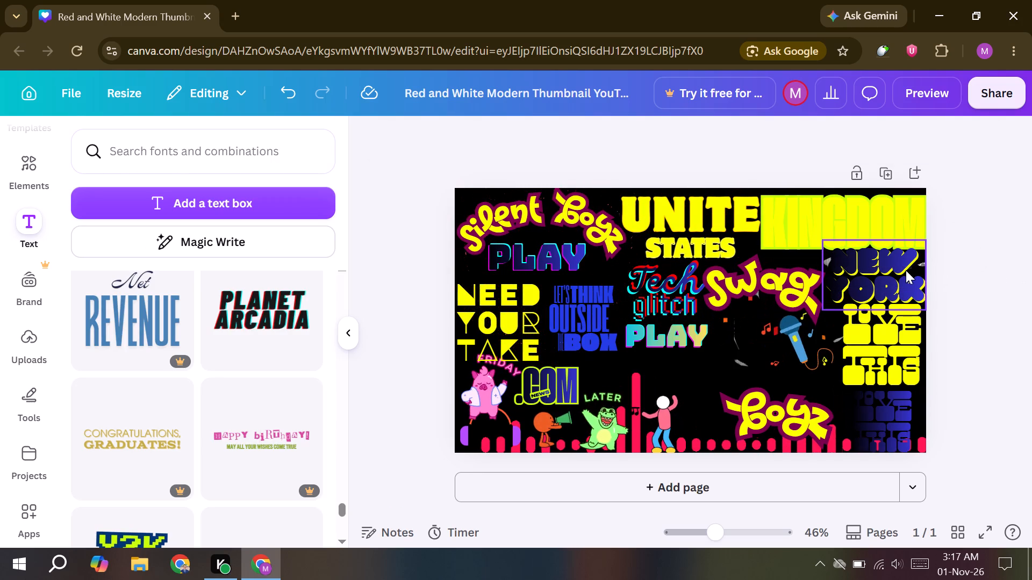
{"action": "left_click", "coordinate": [554, 142]}
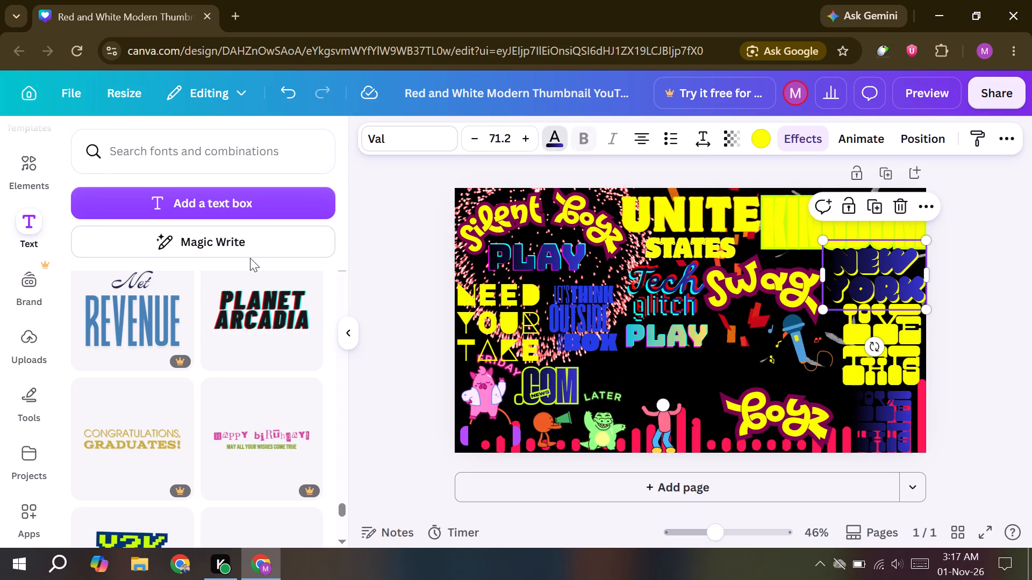
{"action": "left_click", "coordinate": [166, 260]}
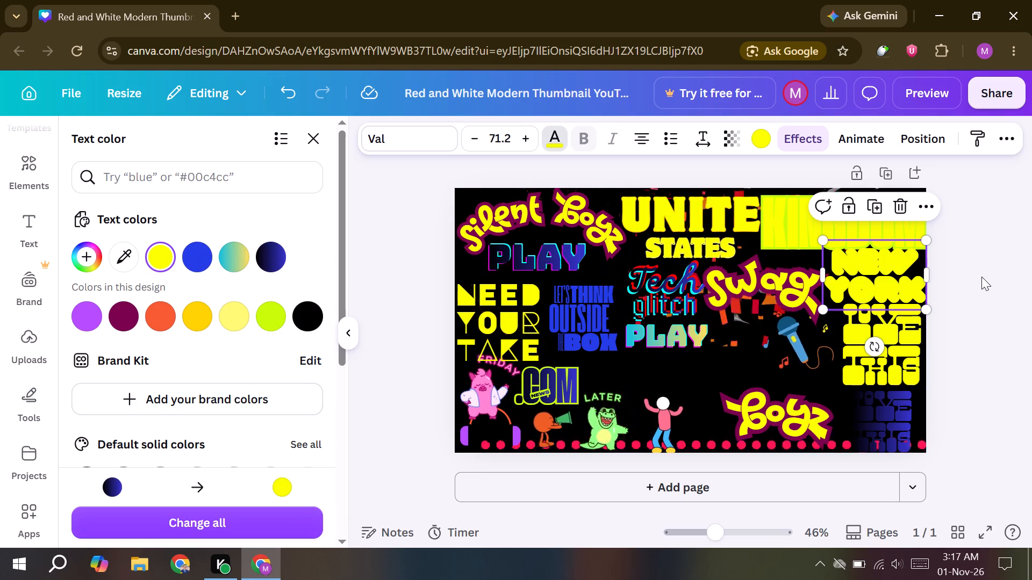
{"action": "double_click", "coordinate": [984, 275]}
Recolour the smaller LOVE THIS text group in the thumbnail's bottom corner to yellow.
{"action": "left_click", "coordinate": [880, 417]}
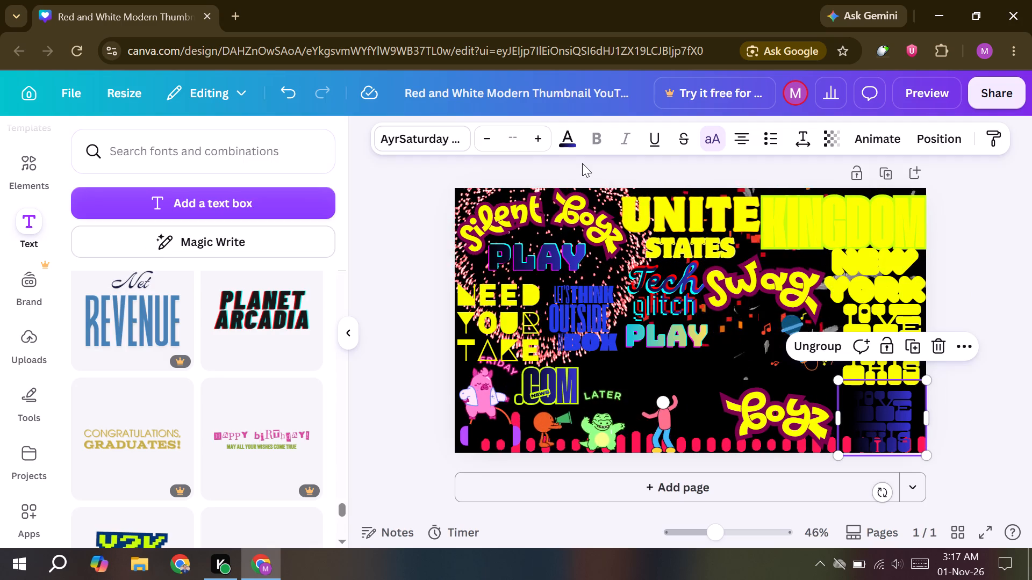
{"action": "left_click", "coordinate": [567, 141]}
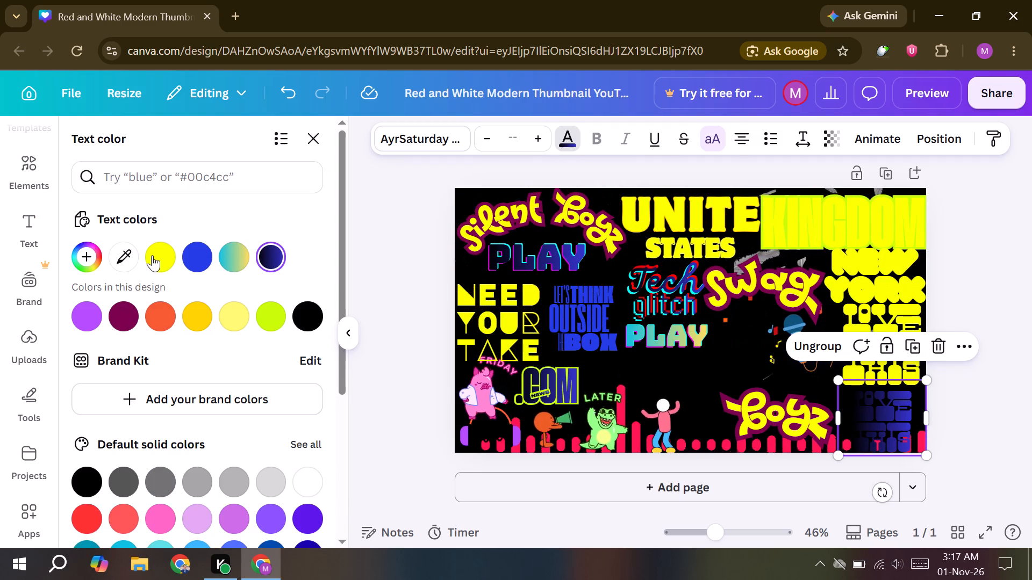
{"action": "left_click", "coordinate": [152, 255]}
{"action": "double_click", "coordinate": [1013, 244]}
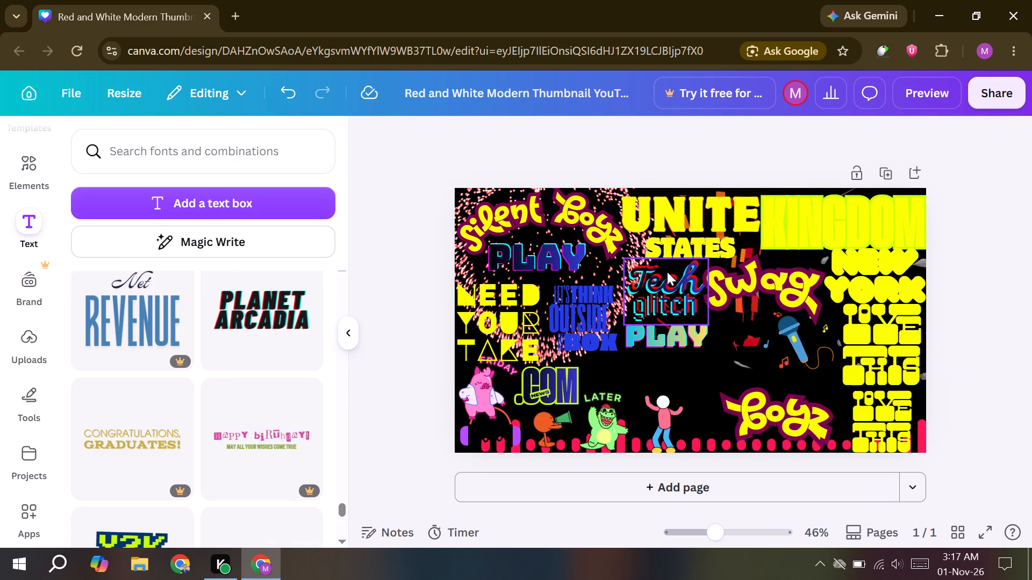
Recolour the Tech glitch text group beneath STATES to yellow.
{"action": "left_click", "coordinate": [667, 272]}
{"action": "left_click", "coordinate": [574, 143]}
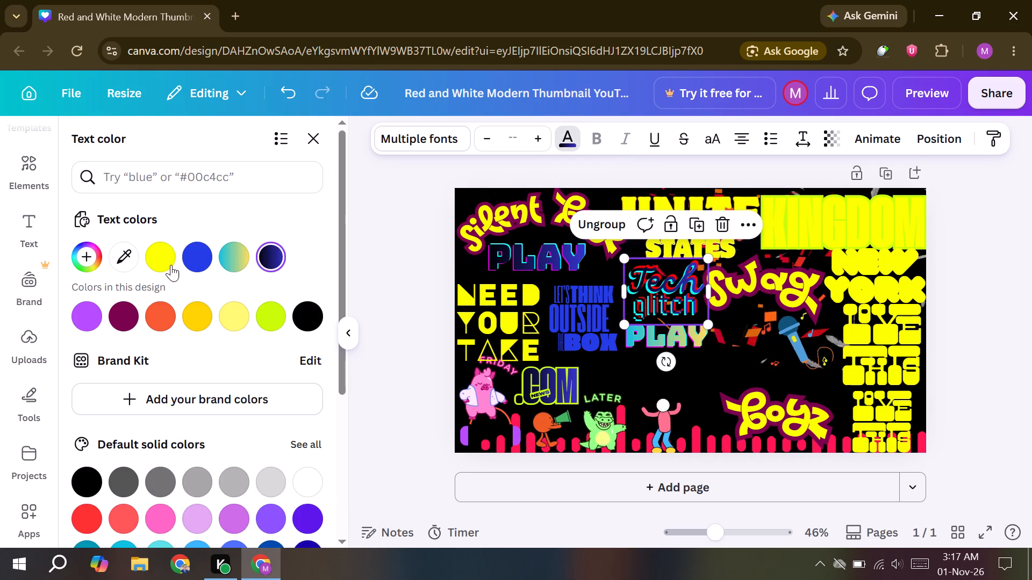
{"action": "left_click", "coordinate": [158, 266]}
{"action": "triple_click", "coordinate": [1009, 271]}
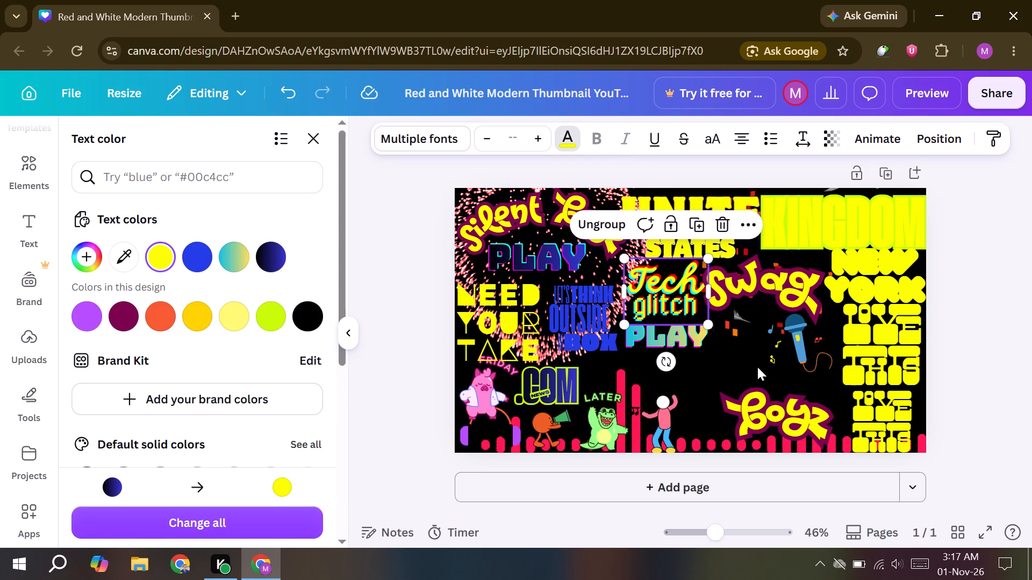
Recolour the teal-to-yellow PLAY text beneath Tech glitch to solid yellow.
{"action": "left_click", "coordinate": [671, 340]}
{"action": "left_click", "coordinate": [556, 143]}
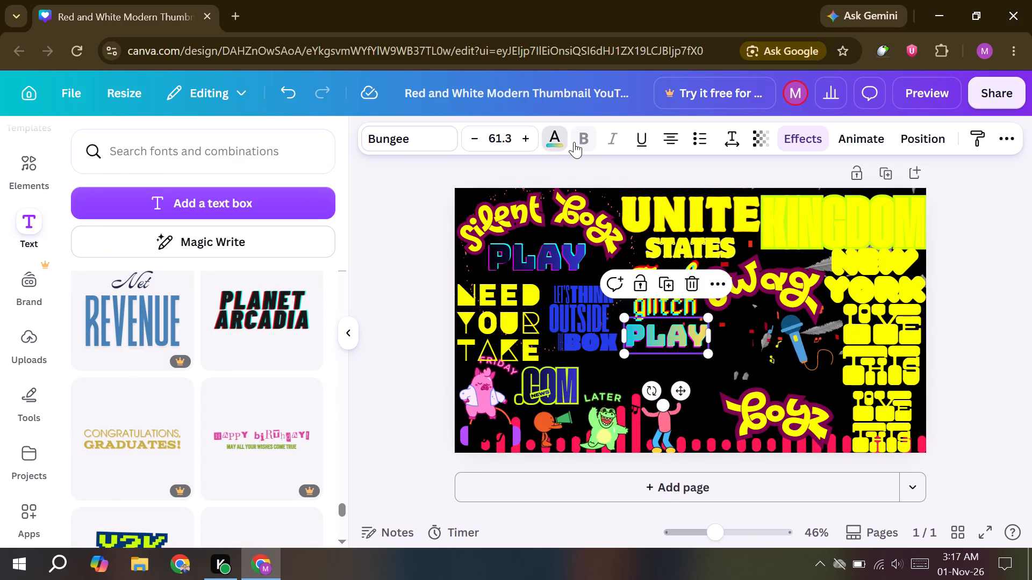
{"action": "left_click", "coordinate": [162, 263]}
{"action": "triple_click", "coordinate": [403, 204]}
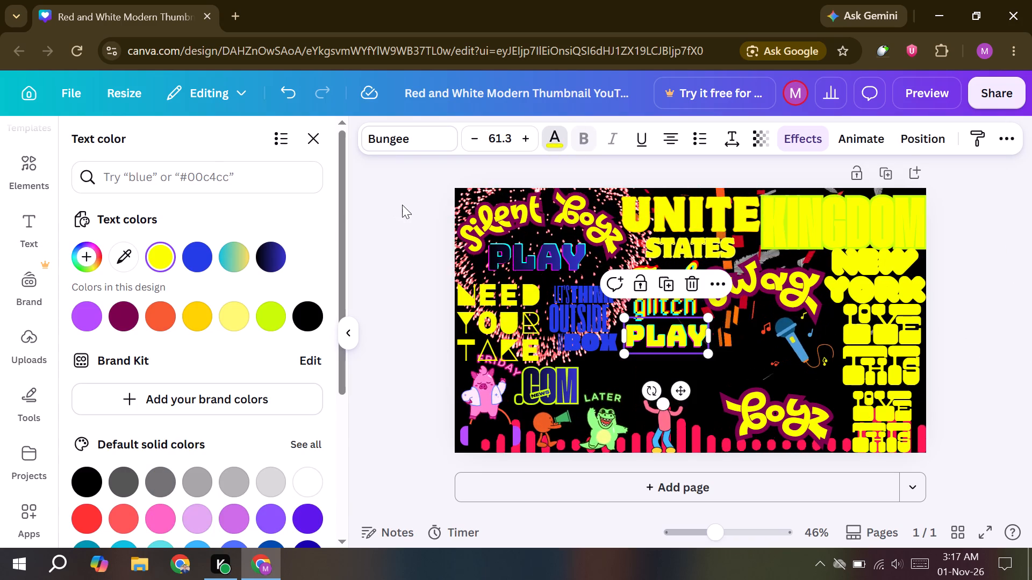
Recolour the LET'S THINK OUTSIDE THE BOX text group to yellow and deselect it.
{"action": "left_click", "coordinate": [571, 320]}
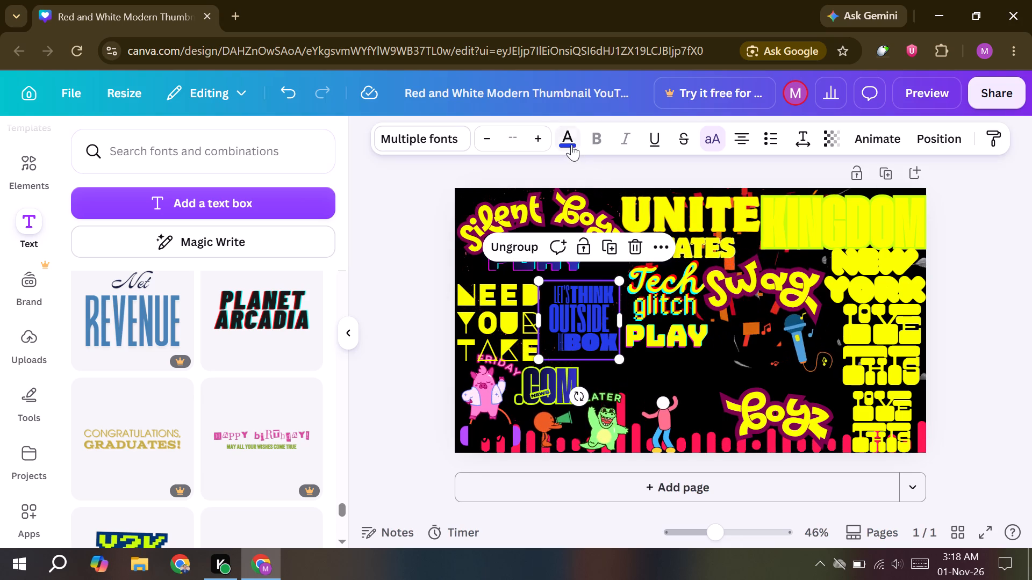
{"action": "left_click", "coordinate": [571, 144]}
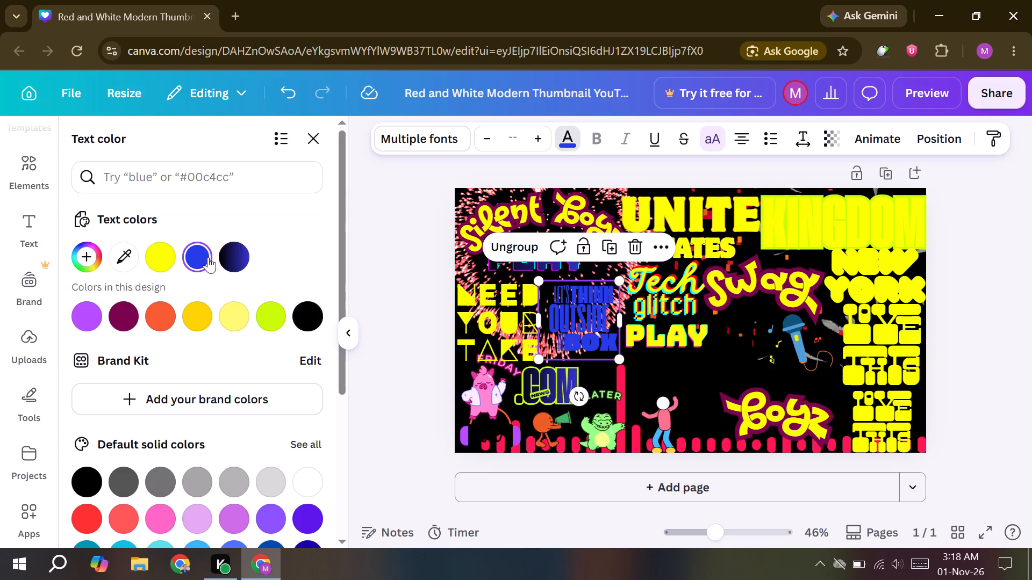
{"action": "left_click", "coordinate": [171, 262]}
{"action": "left_click", "coordinate": [460, 242]}
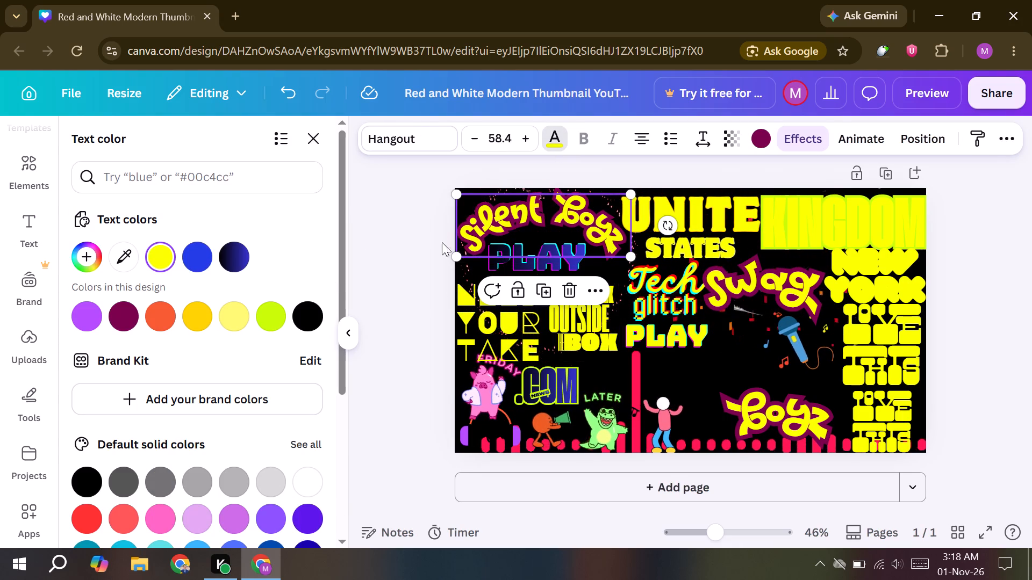
{"action": "left_click", "coordinate": [434, 236]}
{"action": "left_click", "coordinate": [424, 250]}
Recolour the dark PLAY text beneath Silent Boyz to yellow.
{"action": "left_click", "coordinate": [527, 266]}
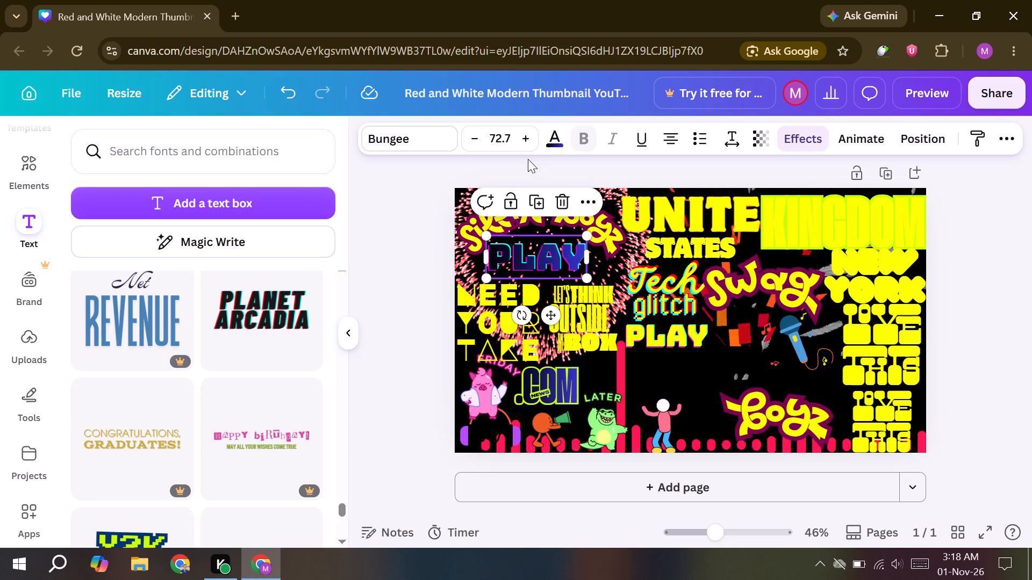
{"action": "left_click", "coordinate": [548, 142]}
{"action": "left_click", "coordinate": [148, 263]}
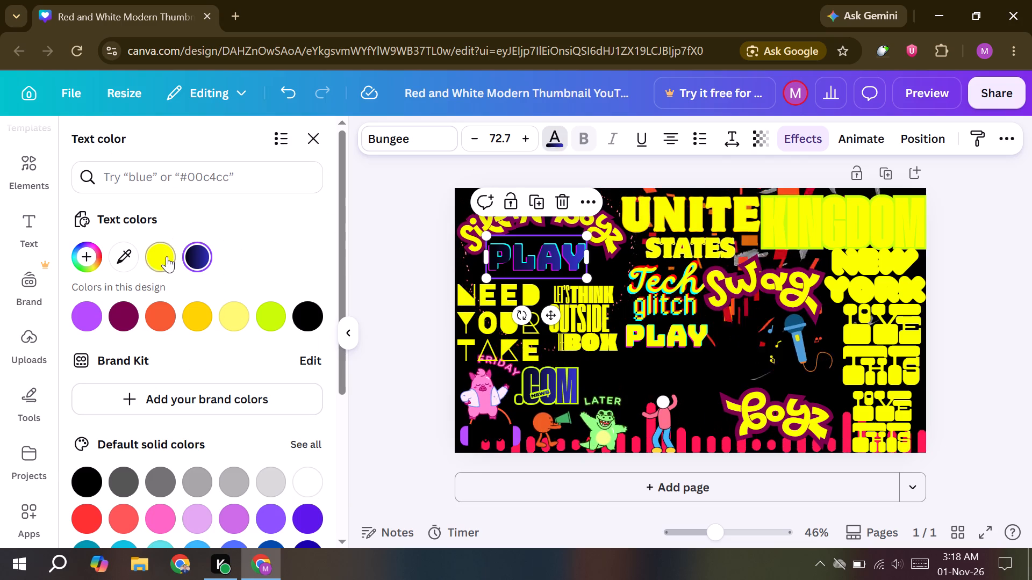
{"action": "double_click", "coordinate": [405, 234]}
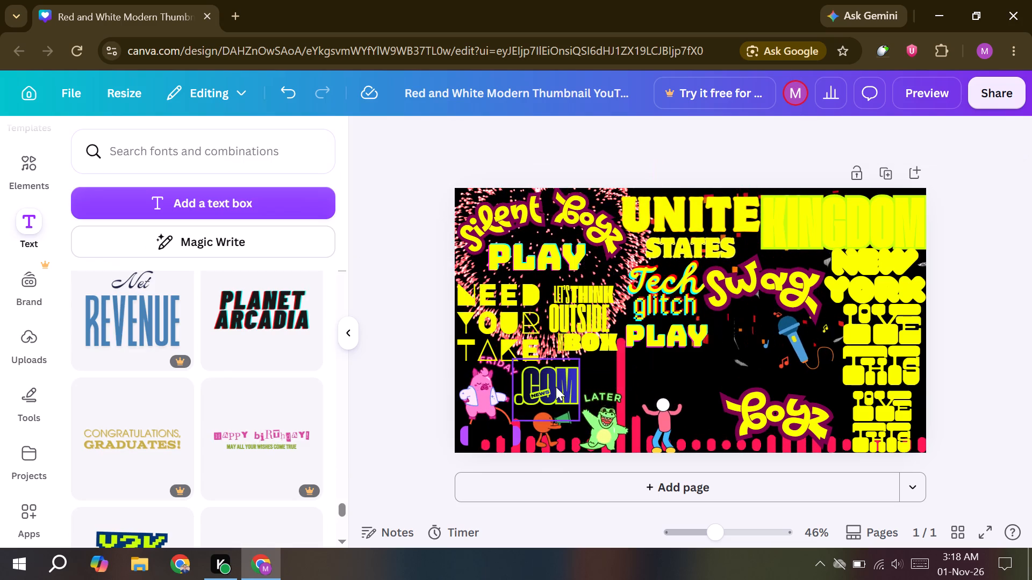
Recolour the .COM text group beside the FRIDAY pig sticker to yellow.
{"action": "left_click", "coordinate": [556, 387]}
{"action": "left_click", "coordinate": [547, 136]}
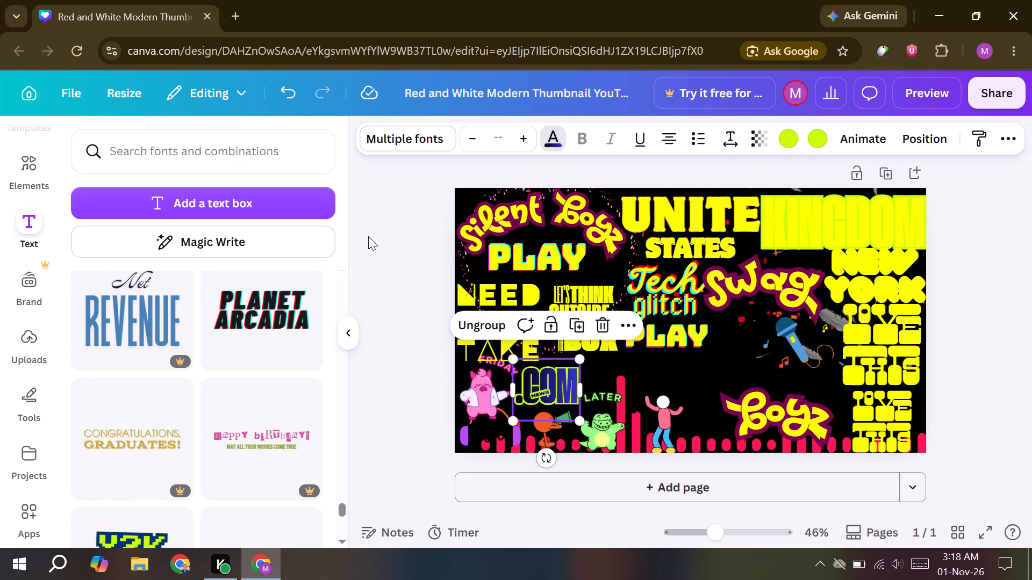
{"action": "left_click", "coordinate": [163, 259]}
{"action": "double_click", "coordinate": [393, 279]}
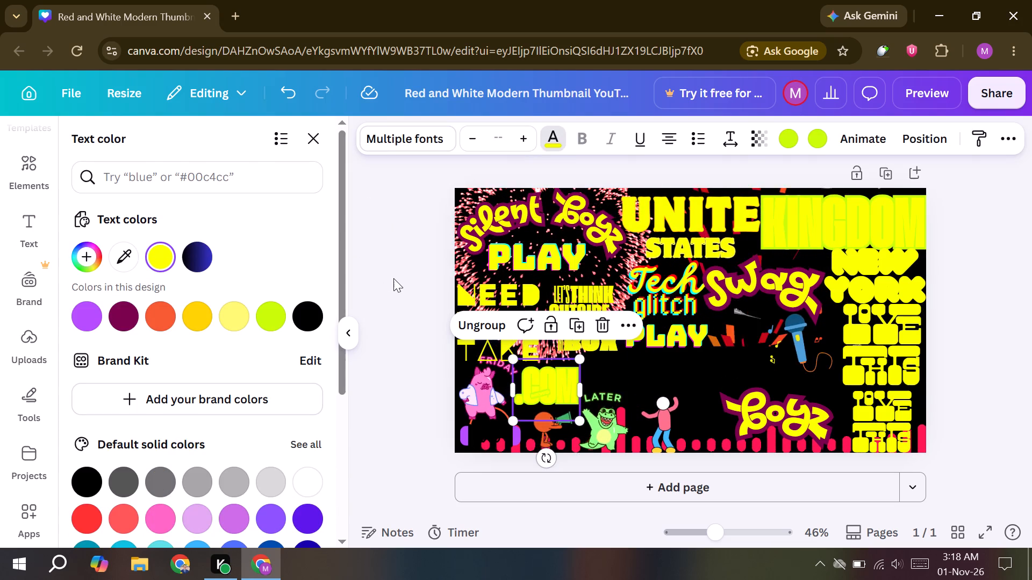
{"action": "left_click", "coordinate": [392, 278]}
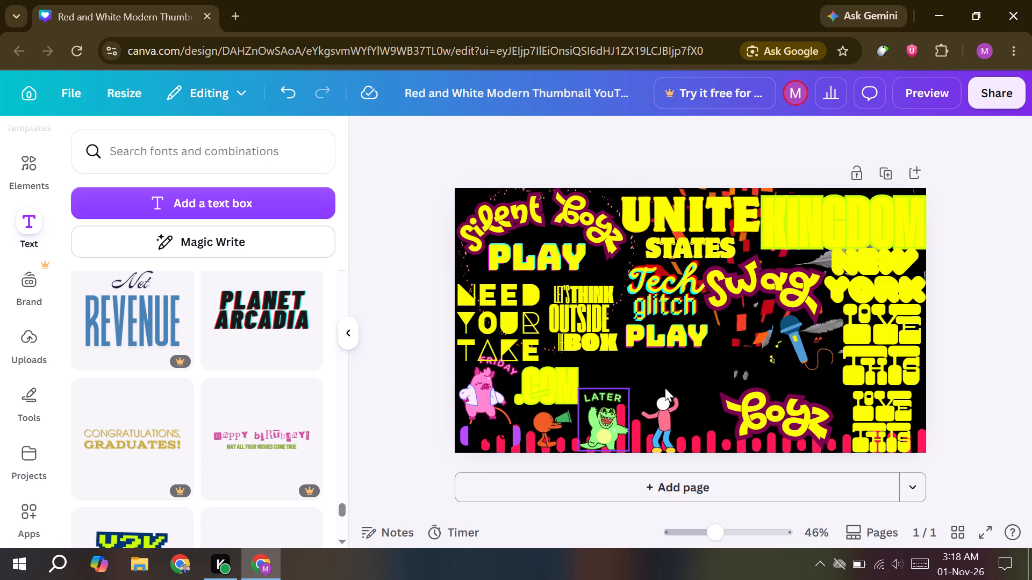
Move the LATER crocodile sticker up from the bottom edge into the gap between the lower PLAY text and the microphone.
{"action": "left_click_drag", "start_coordinate": [601, 427], "coordinate": [716, 365]}
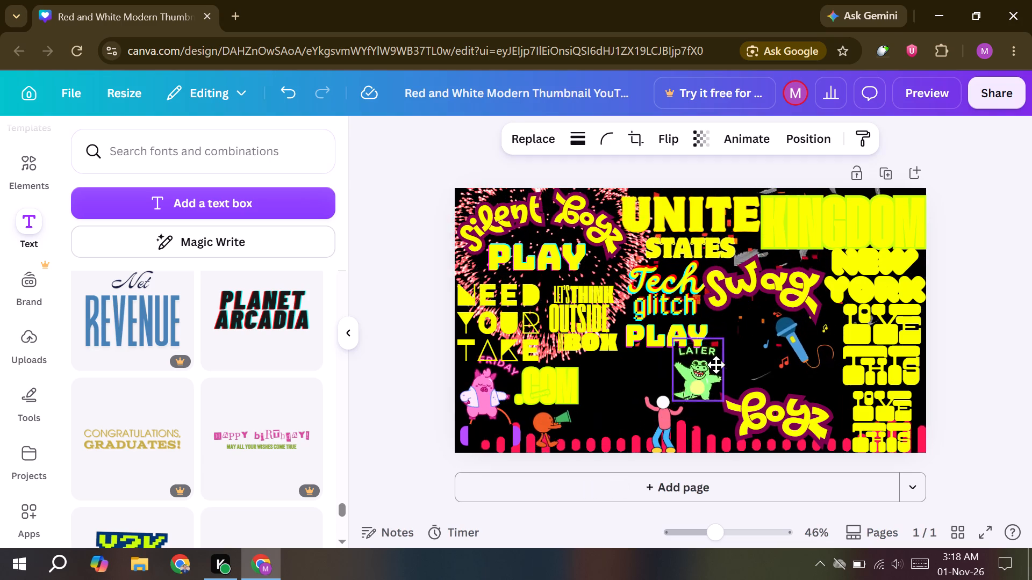
{"action": "left_click_drag", "start_coordinate": [716, 365], "coordinate": [739, 338]}
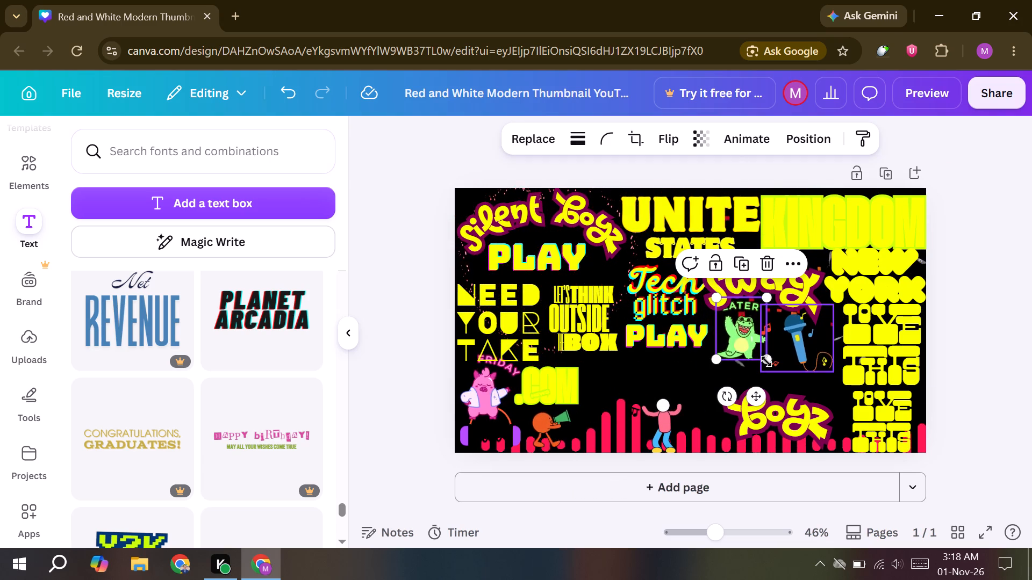
Enlarge the LATER crocodile sticker slightly beside the microphone and deselect it.
{"action": "left_click_drag", "start_coordinate": [766, 361], "coordinate": [766, 388]}
{"action": "double_click", "coordinate": [967, 323]}
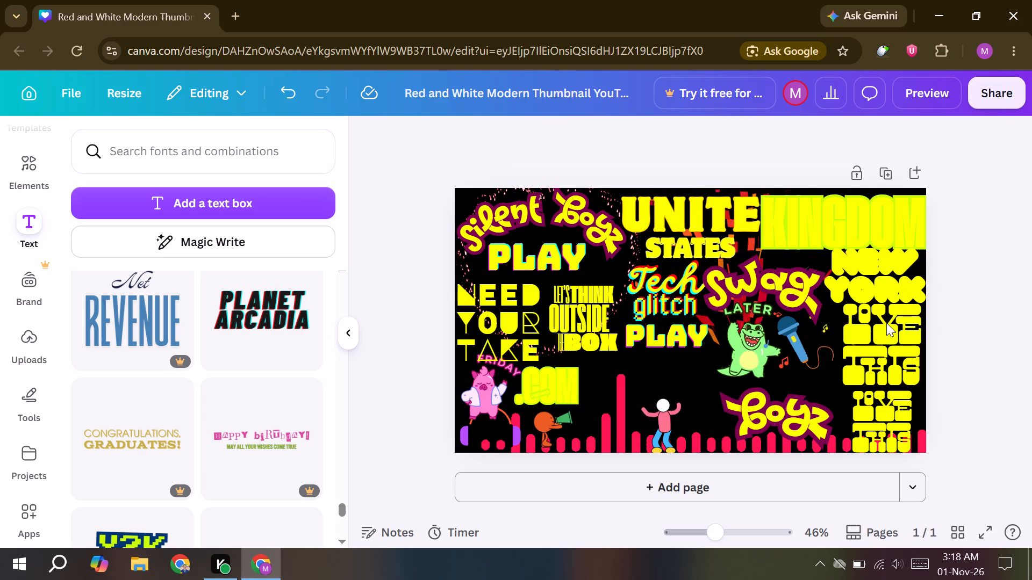
Recolour the KINGDOM text to black and deselect it.
{"action": "left_click", "coordinate": [860, 235]}
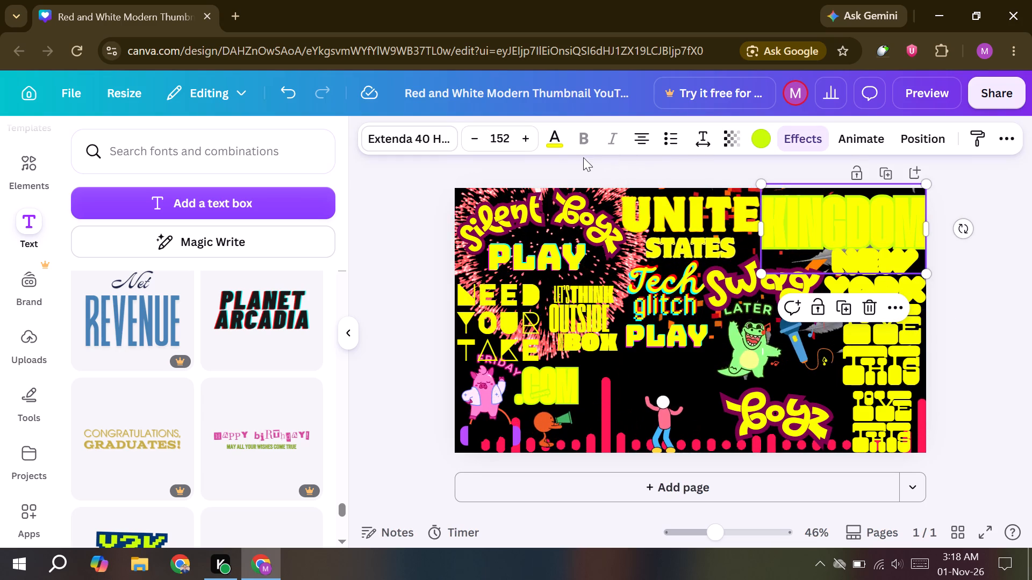
{"action": "left_click", "coordinate": [554, 138]}
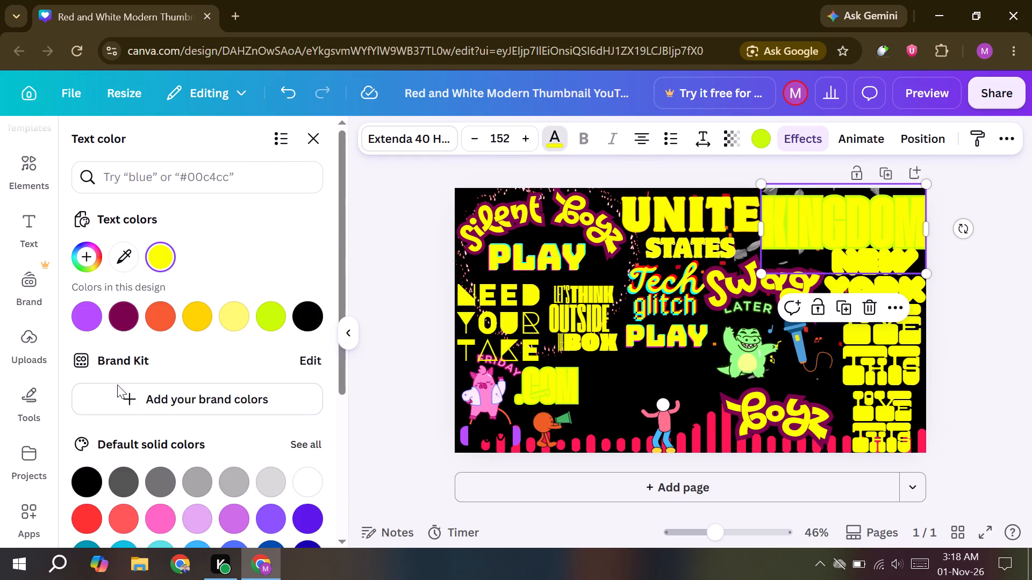
{"action": "scroll", "coordinate": [166, 439], "scroll_direction": "down", "scroll_amount": 1}
{"action": "left_click", "coordinate": [80, 398]}
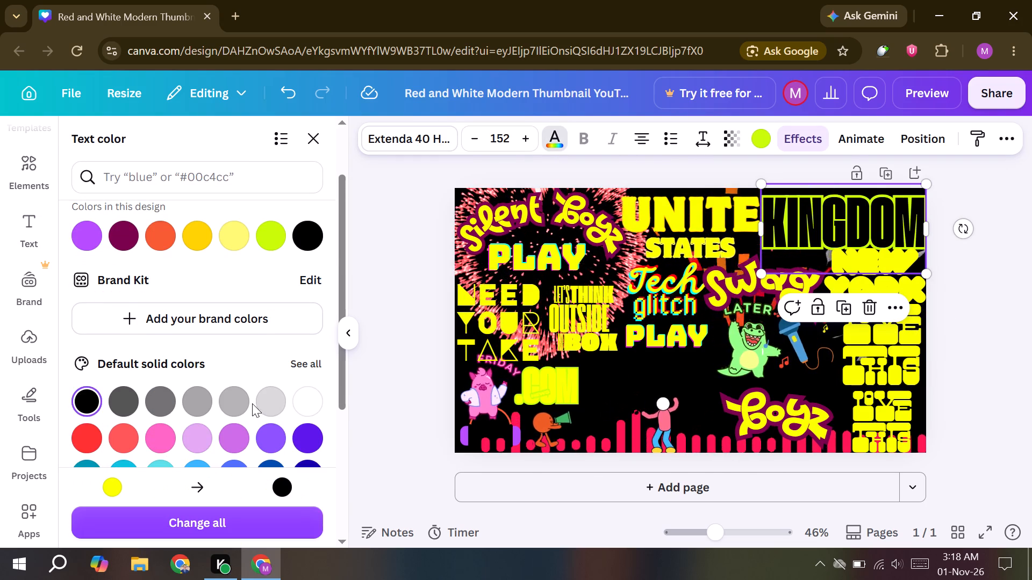
{"action": "scroll", "coordinate": [316, 388], "scroll_direction": "down", "scroll_amount": 2}
{"action": "double_click", "coordinate": [971, 186]}
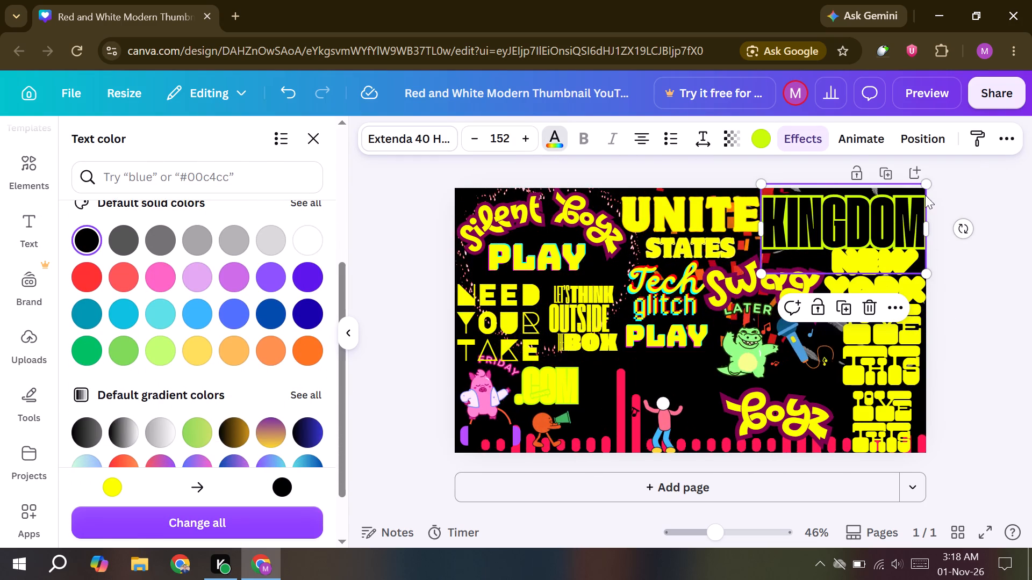
{"action": "left_click", "coordinate": [962, 240]}
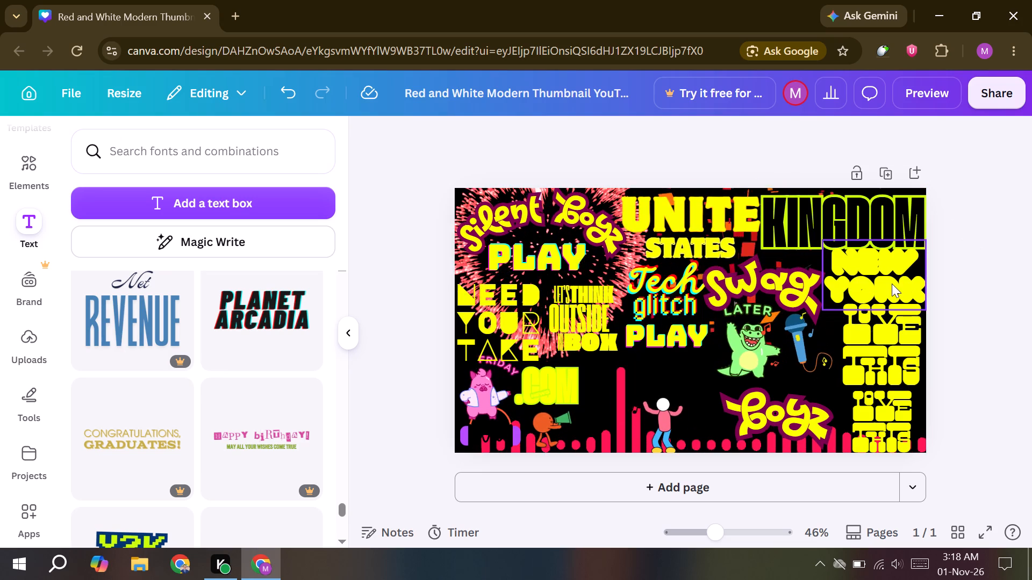
Recolour the NEW YORK text beneath KINGDOM to black and deselect it.
{"action": "left_click", "coordinate": [892, 284]}
{"action": "left_click", "coordinate": [556, 135]}
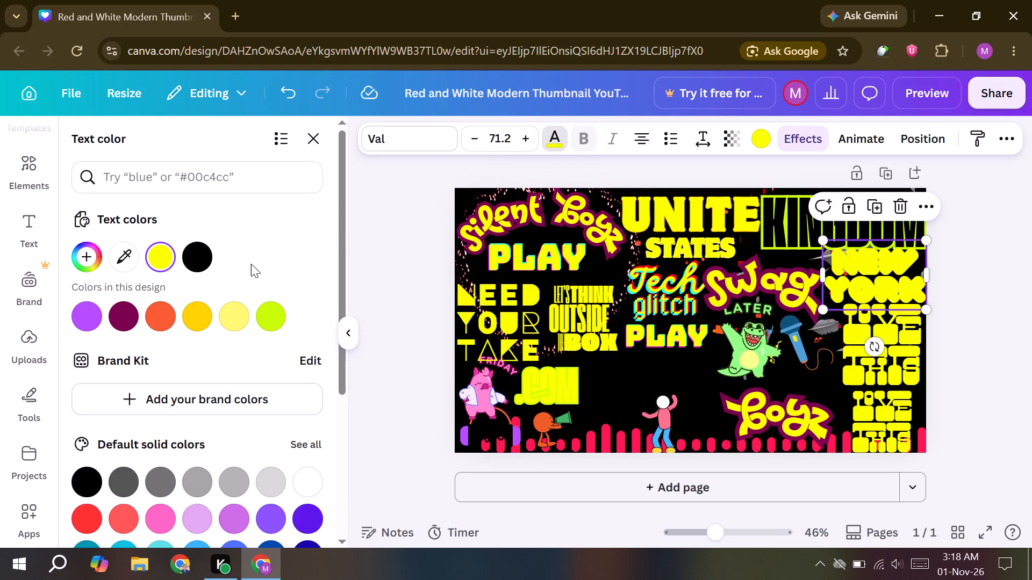
{"action": "left_click", "coordinate": [196, 257]}
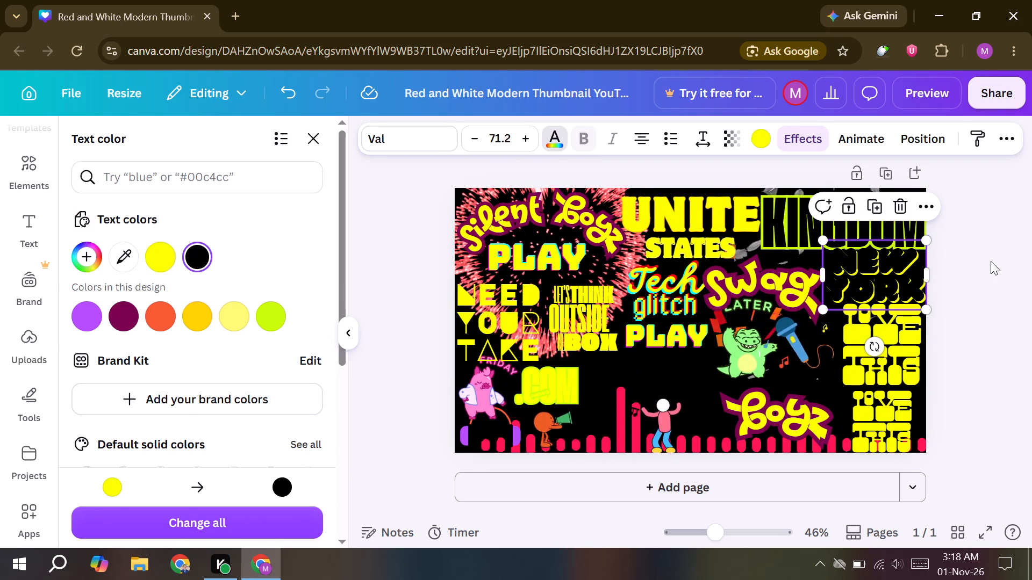
{"action": "double_click", "coordinate": [991, 261]}
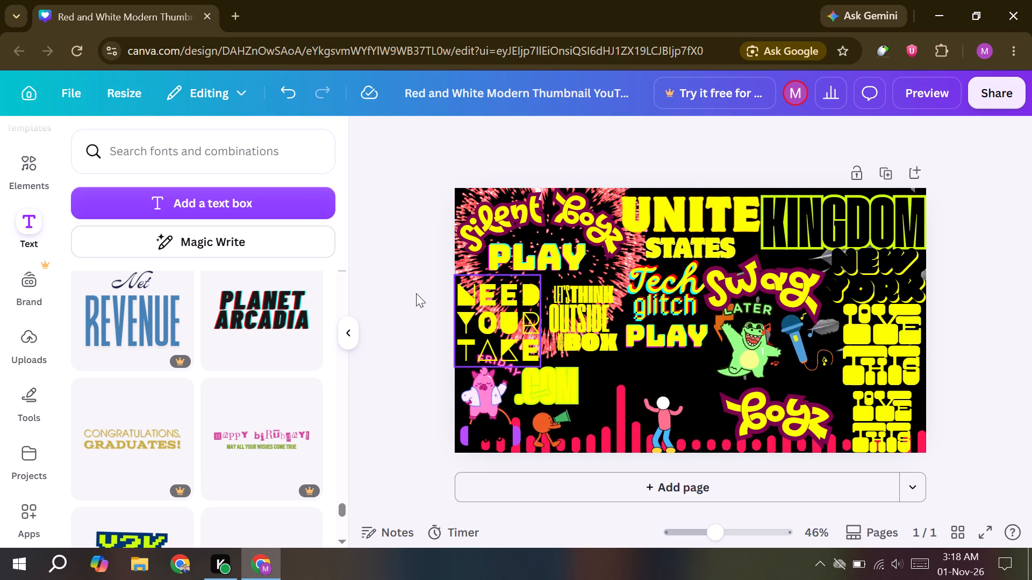
{"action": "double_click", "coordinate": [371, 240]}
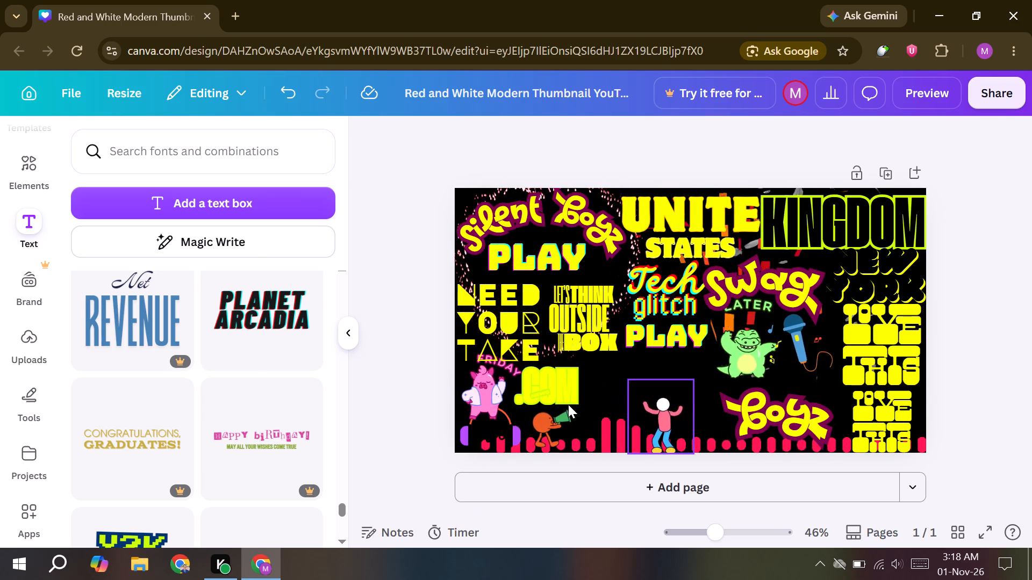
Find the waving American flag in the Animations collection of the elements library and add it to the thumbnail.
{"action": "left_click", "coordinate": [28, 157]}
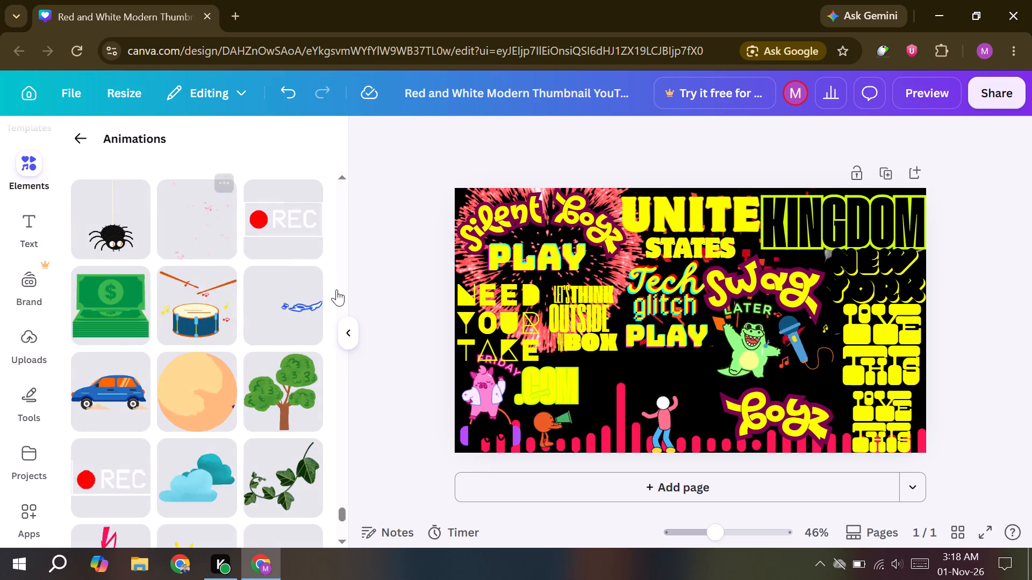
{"action": "scroll", "coordinate": [176, 338], "scroll_direction": "down", "scroll_amount": 5}
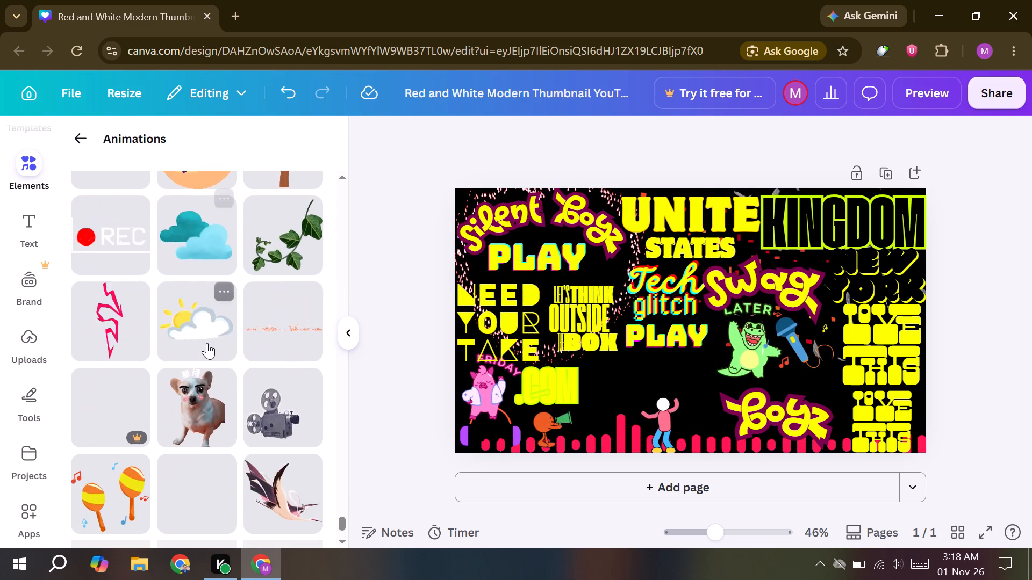
{"action": "scroll", "coordinate": [80, 298], "scroll_direction": "down", "scroll_amount": 1}
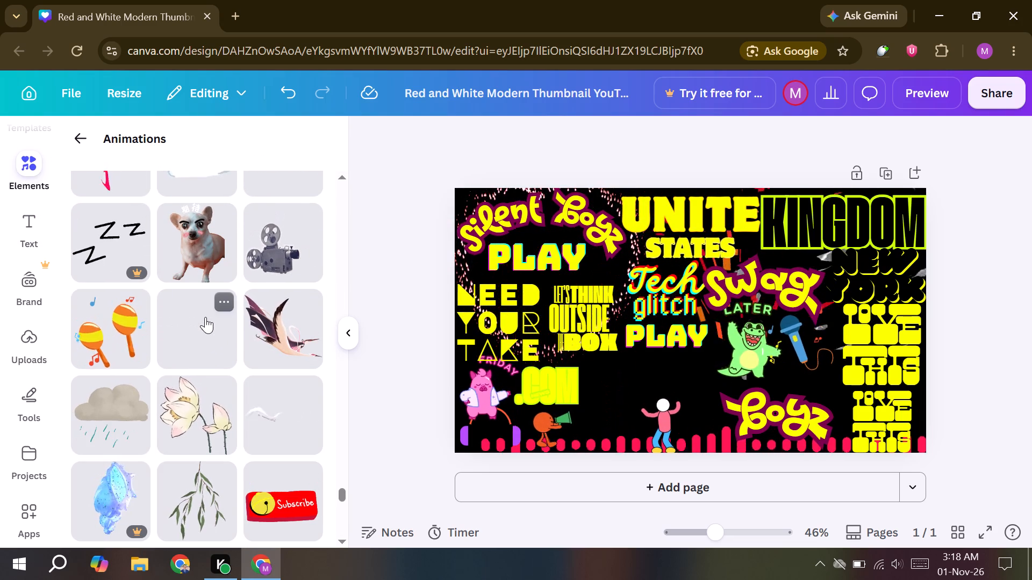
{"action": "scroll", "coordinate": [225, 387], "scroll_direction": "down", "scroll_amount": 2}
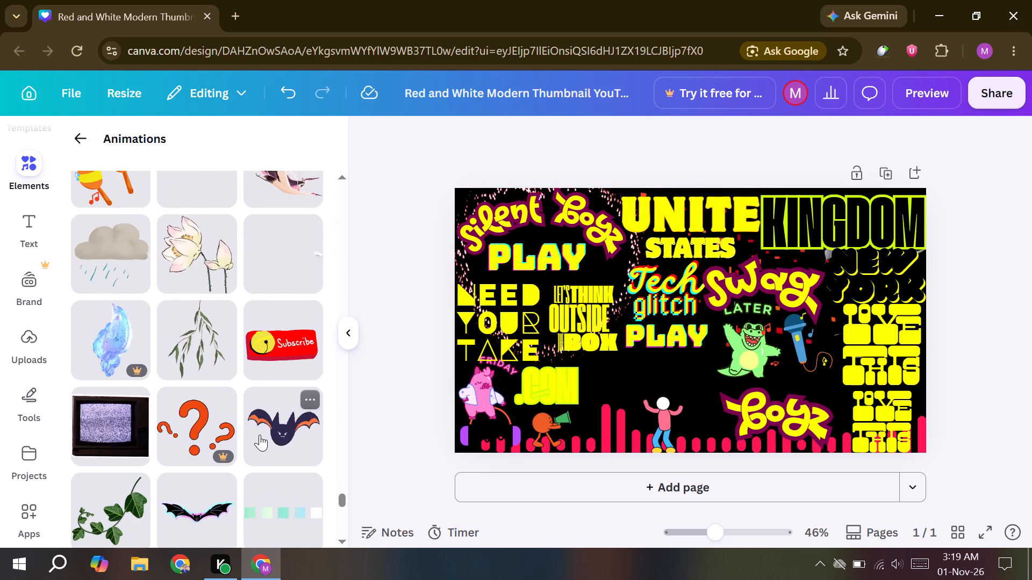
{"action": "scroll", "coordinate": [278, 541], "scroll_direction": "down", "scroll_amount": 6}
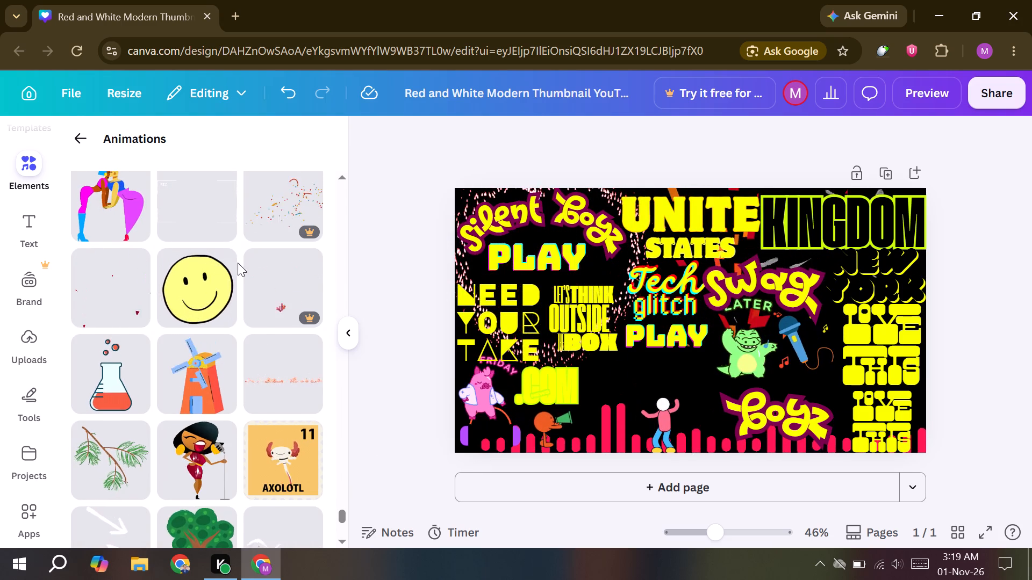
{"action": "scroll", "coordinate": [241, 339], "scroll_direction": "down", "scroll_amount": 1}
{"action": "scroll", "coordinate": [172, 308], "scroll_direction": "down", "scroll_amount": 2}
{"action": "scroll", "coordinate": [231, 313], "scroll_direction": "down", "scroll_amount": 2}
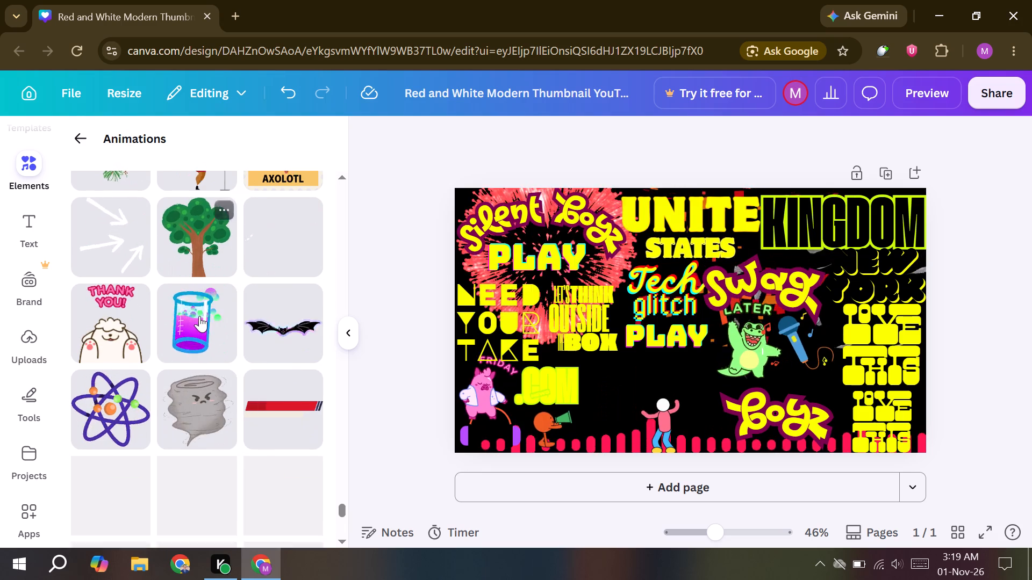
{"action": "scroll", "coordinate": [178, 314], "scroll_direction": "down", "scroll_amount": 2}
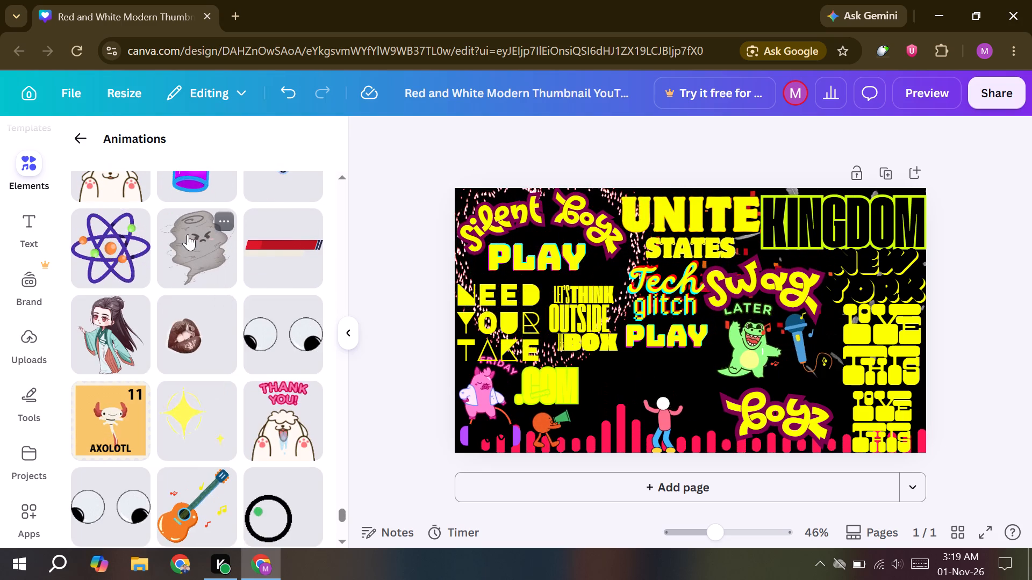
{"action": "scroll", "coordinate": [214, 318], "scroll_direction": "down", "scroll_amount": 3}
{"action": "scroll", "coordinate": [174, 365], "scroll_direction": "down", "scroll_amount": 4}
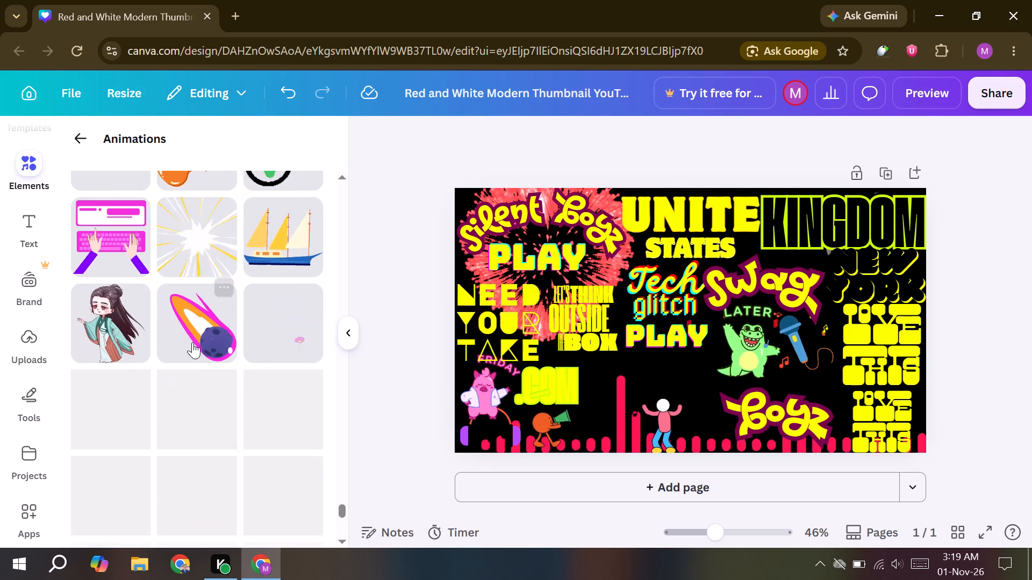
{"action": "scroll", "coordinate": [200, 314], "scroll_direction": "down", "scroll_amount": 4}
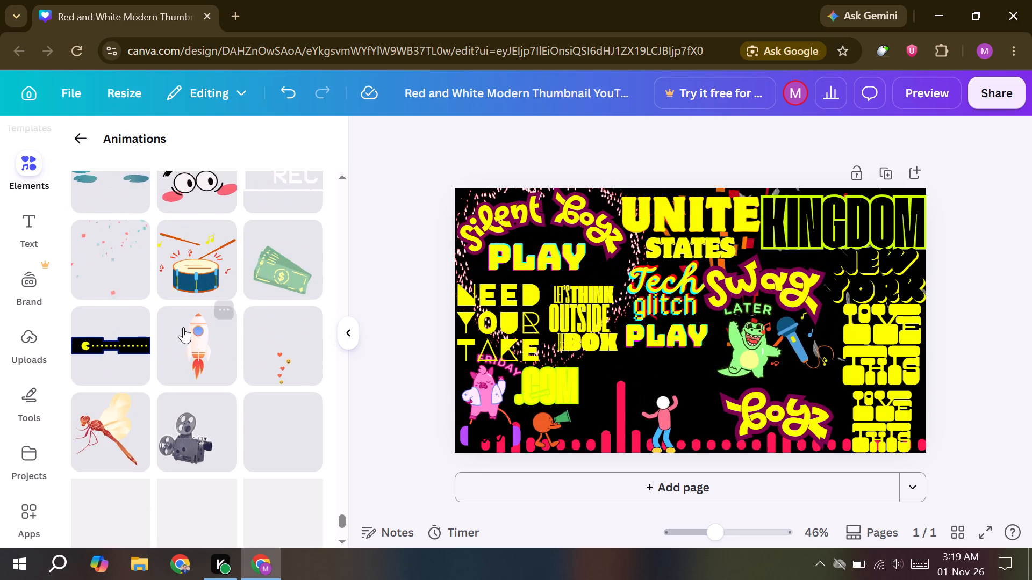
{"action": "scroll", "coordinate": [171, 324], "scroll_direction": "down", "scroll_amount": 3}
{"action": "scroll", "coordinate": [249, 322], "scroll_direction": "down", "scroll_amount": 1}
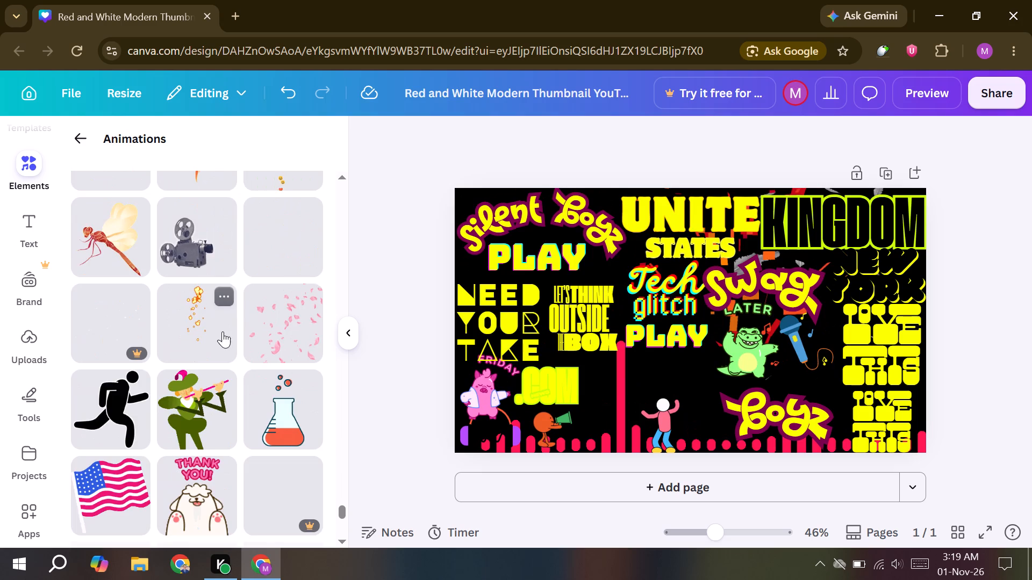
{"action": "scroll", "coordinate": [231, 391], "scroll_direction": "down", "scroll_amount": 3}
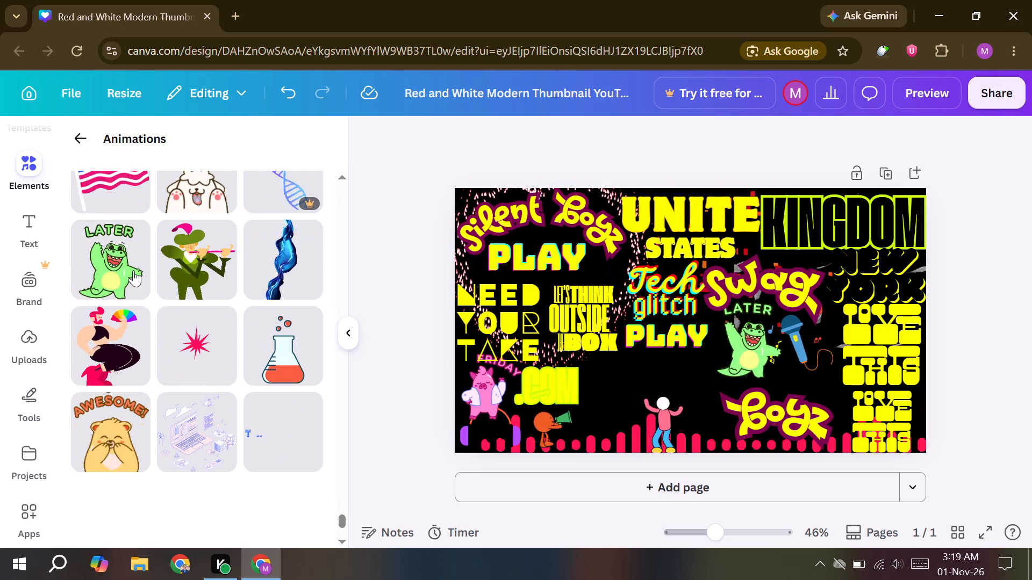
{"action": "scroll", "coordinate": [125, 250], "scroll_direction": "up", "scroll_amount": 1}
{"action": "left_click", "coordinate": [105, 255]}
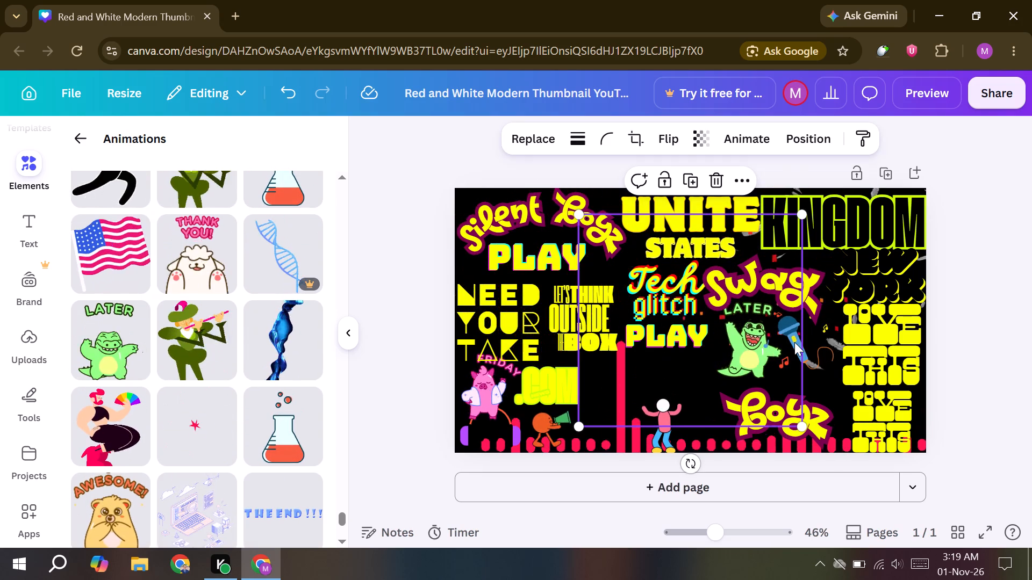
Scale the American flag down slightly and move it up behind the UNITE STATES and Tech glitch texts, level with the canvas's upper edge.
{"action": "left_click_drag", "start_coordinate": [798, 213], "coordinate": [705, 286]}
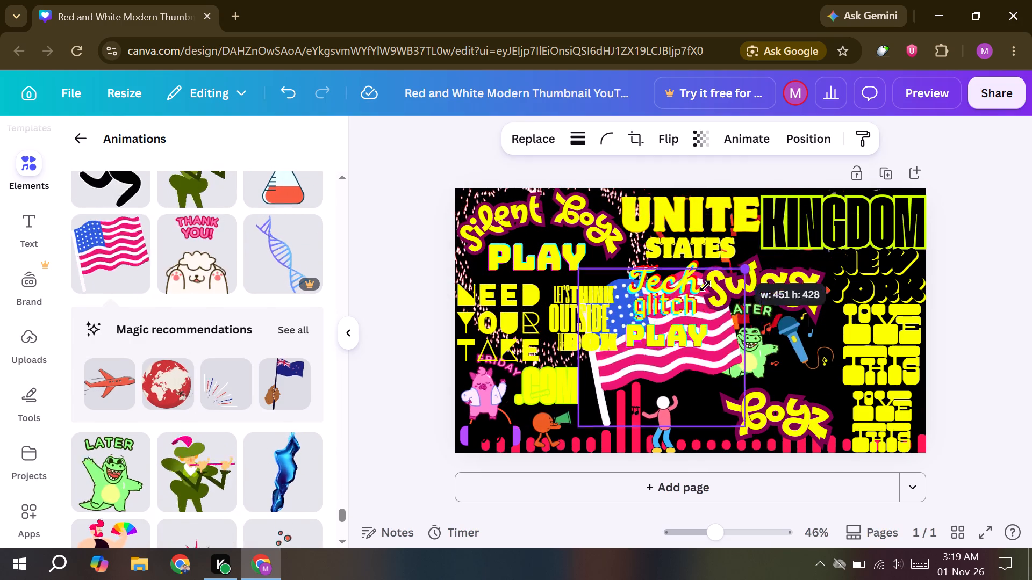
{"action": "left_click_drag", "start_coordinate": [705, 286], "coordinate": [797, 185]}
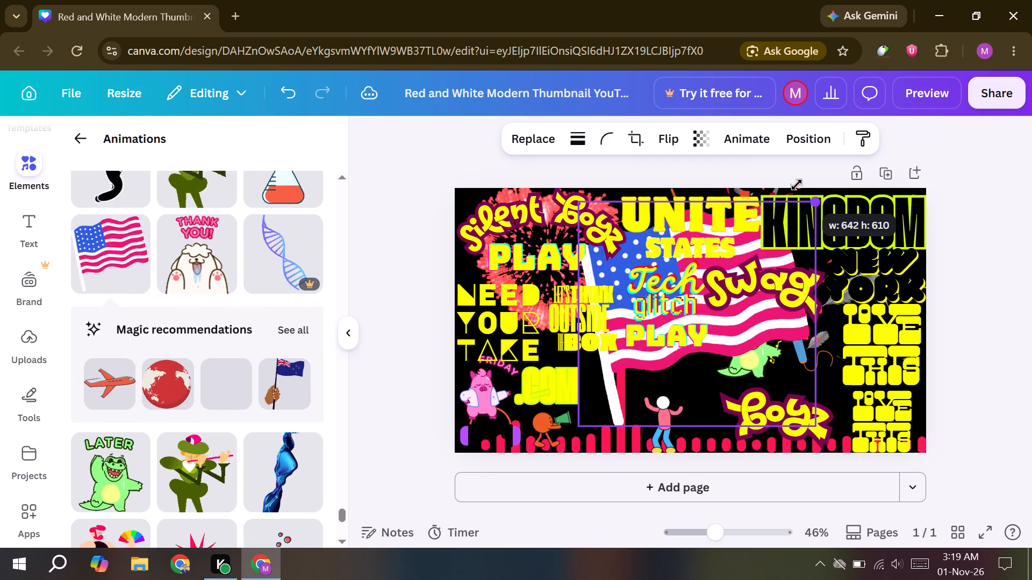
{"action": "left_click_drag", "start_coordinate": [797, 185], "coordinate": [756, 189]}
{"action": "left_click_drag", "start_coordinate": [685, 361], "coordinate": [684, 359]}
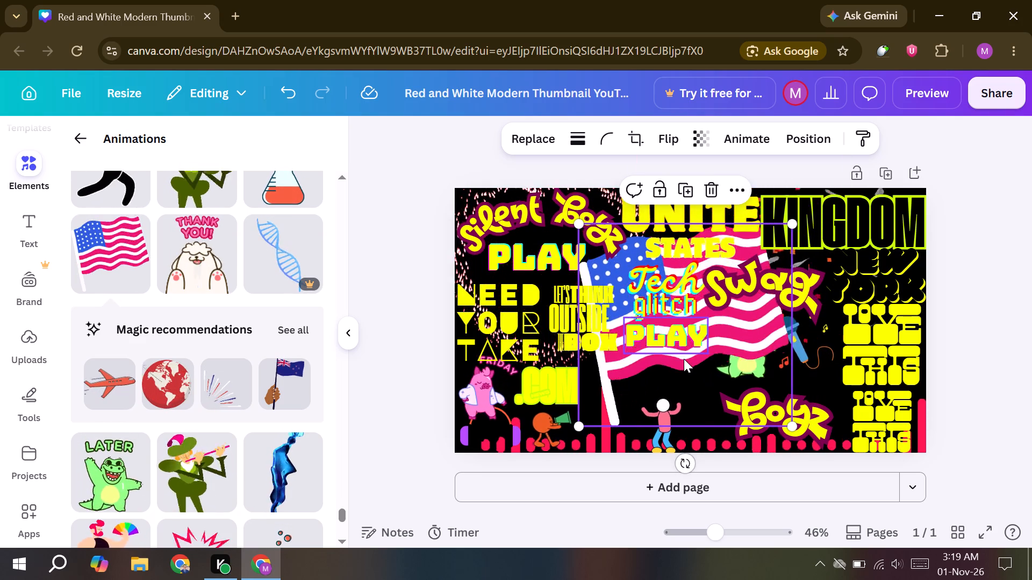
{"action": "left_click_drag", "start_coordinate": [684, 359], "coordinate": [682, 318]}
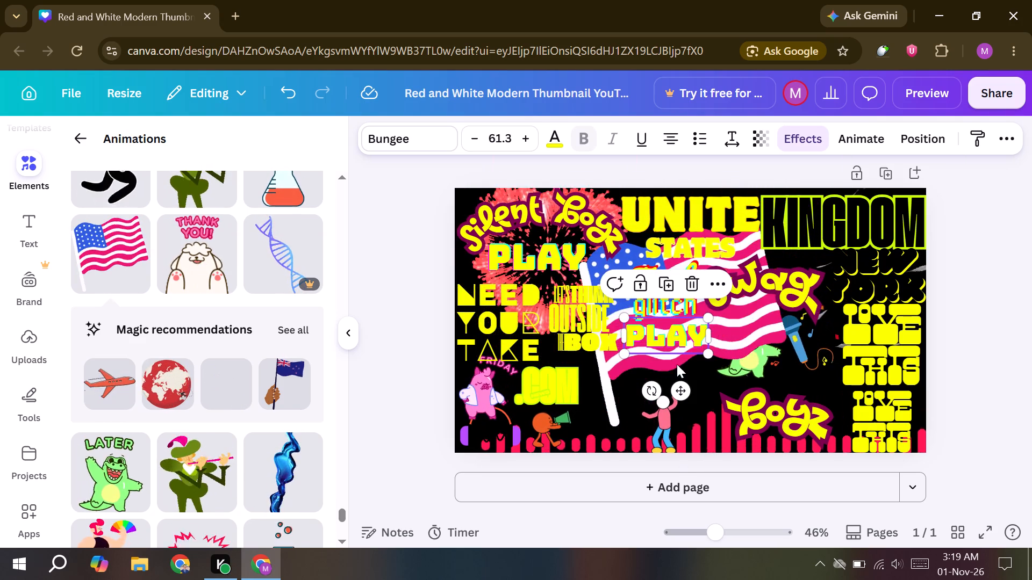
{"action": "left_click", "coordinate": [670, 382]}
{"action": "left_click_drag", "start_coordinate": [696, 373], "coordinate": [686, 340]}
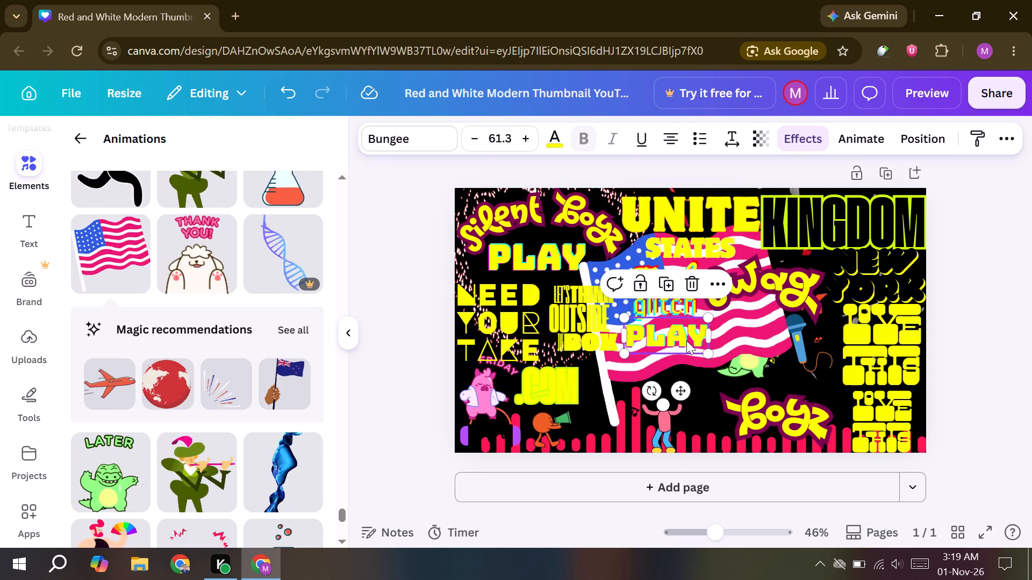
{"action": "left_click_drag", "start_coordinate": [686, 340], "coordinate": [684, 298]}
{"action": "left_click", "coordinate": [601, 390]}
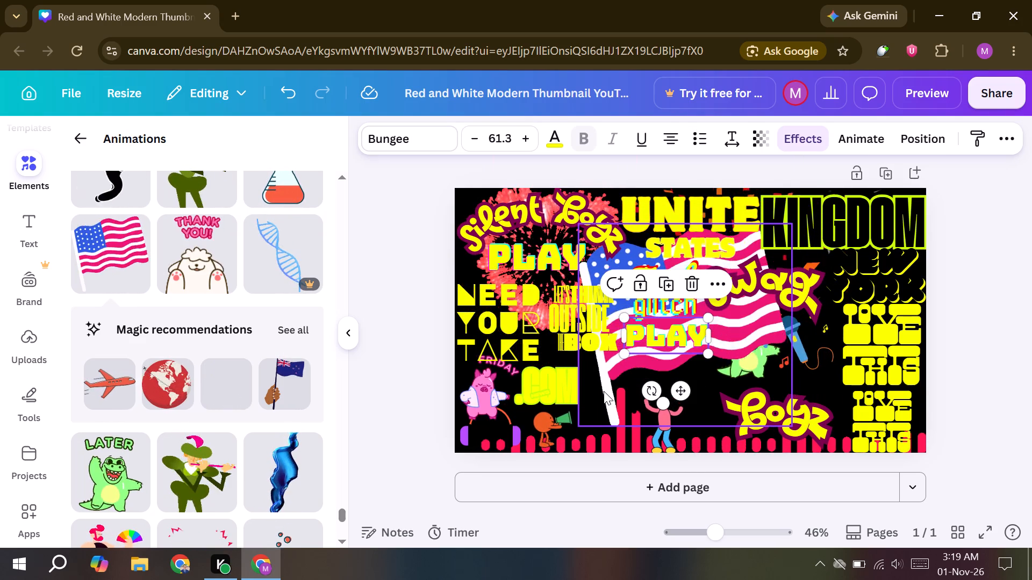
{"action": "left_click_drag", "start_coordinate": [609, 391], "coordinate": [606, 361]}
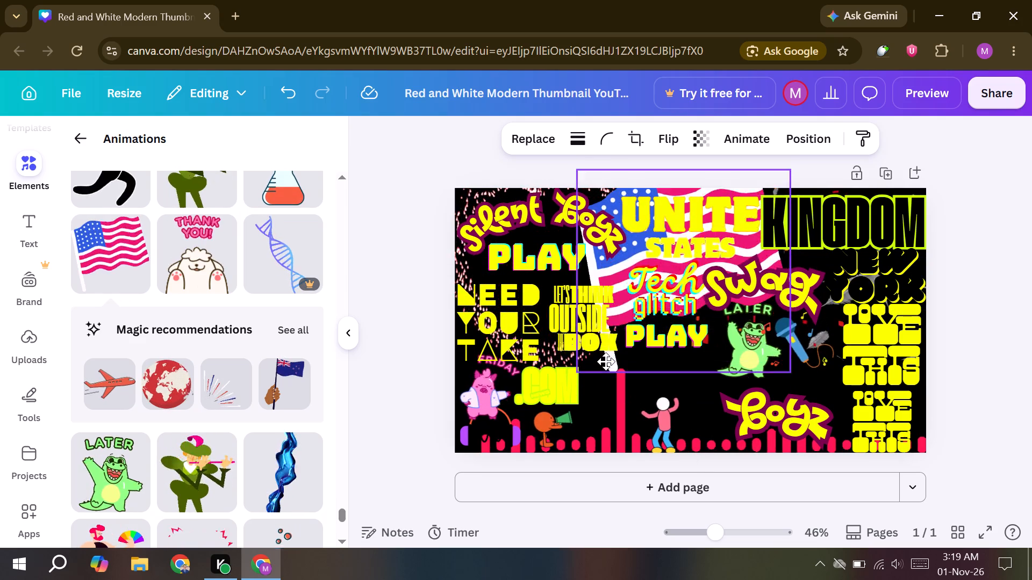
{"action": "left_click_drag", "start_coordinate": [606, 361], "coordinate": [605, 353]}
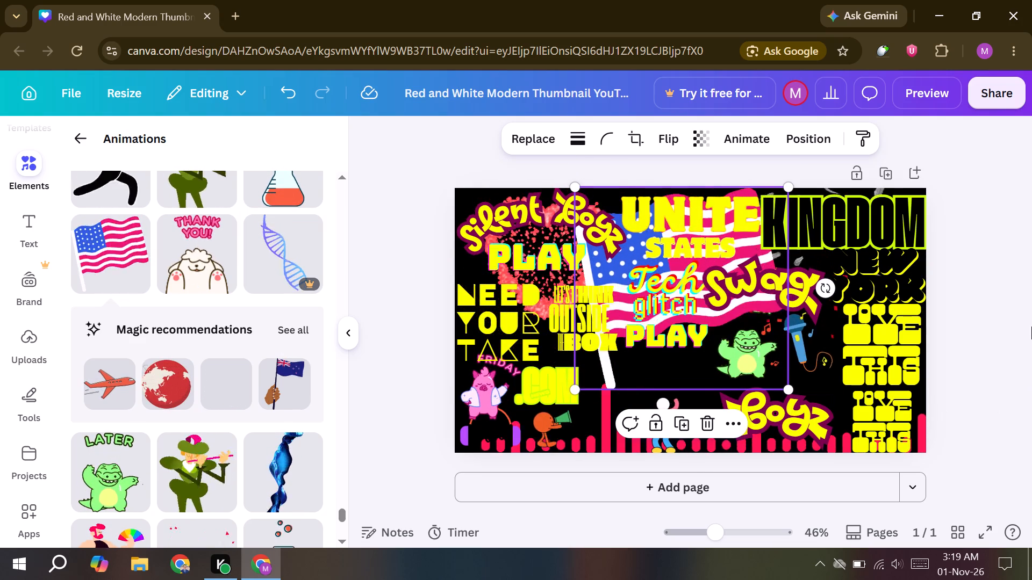
{"action": "left_click", "coordinate": [991, 286]}
{"action": "left_click", "coordinate": [614, 378]}
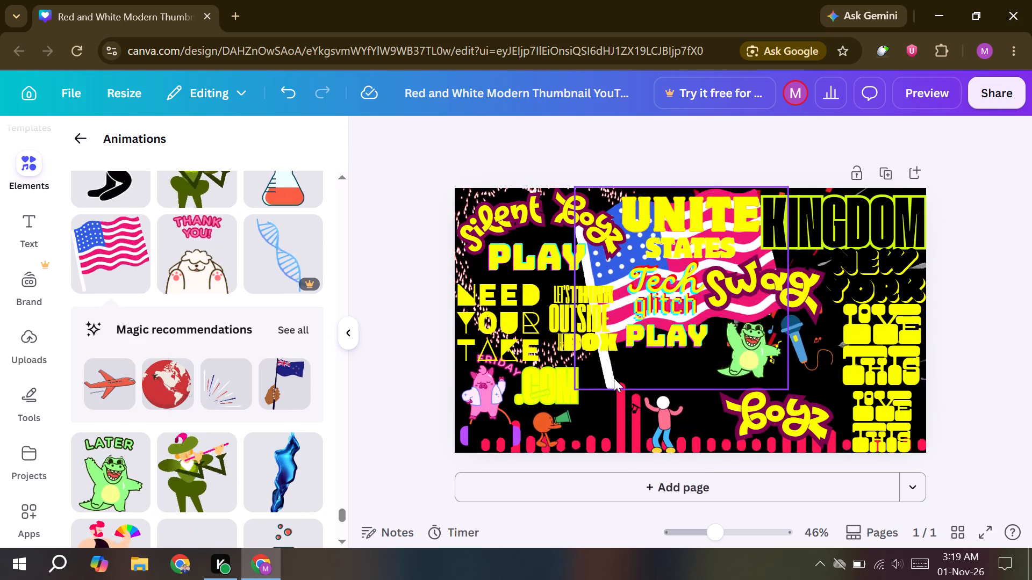
{"action": "left_click", "coordinate": [1031, 312]}
Find the animated YAY lettering sticker in the Animations collection and add it to the thumbnail.
{"action": "scroll", "coordinate": [196, 328], "scroll_direction": "down", "scroll_amount": 1}
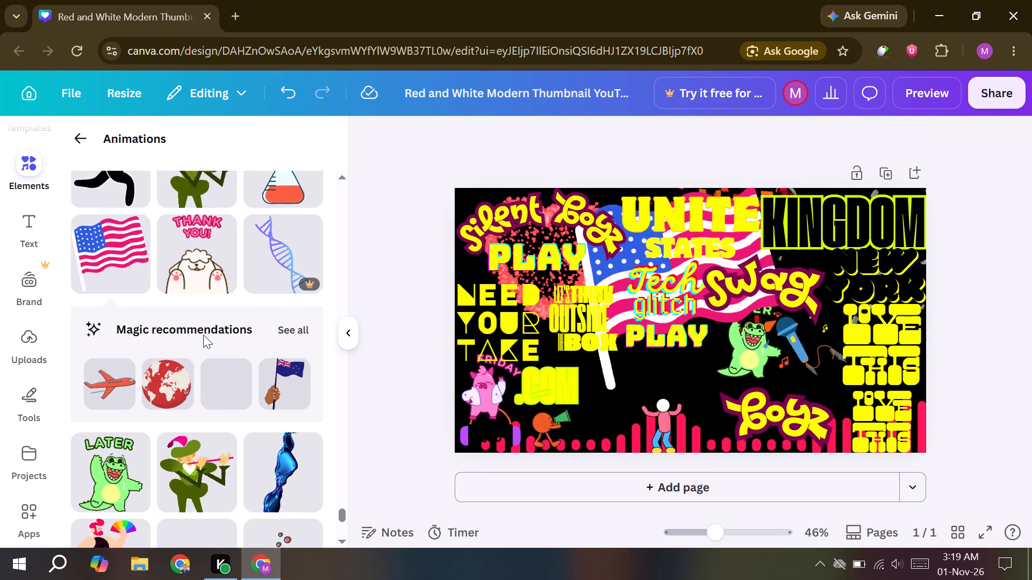
{"action": "scroll", "coordinate": [203, 335], "scroll_direction": "down", "scroll_amount": 1}
{"action": "scroll", "coordinate": [153, 339], "scroll_direction": "down", "scroll_amount": 3}
{"action": "scroll", "coordinate": [225, 347], "scroll_direction": "down", "scroll_amount": 1}
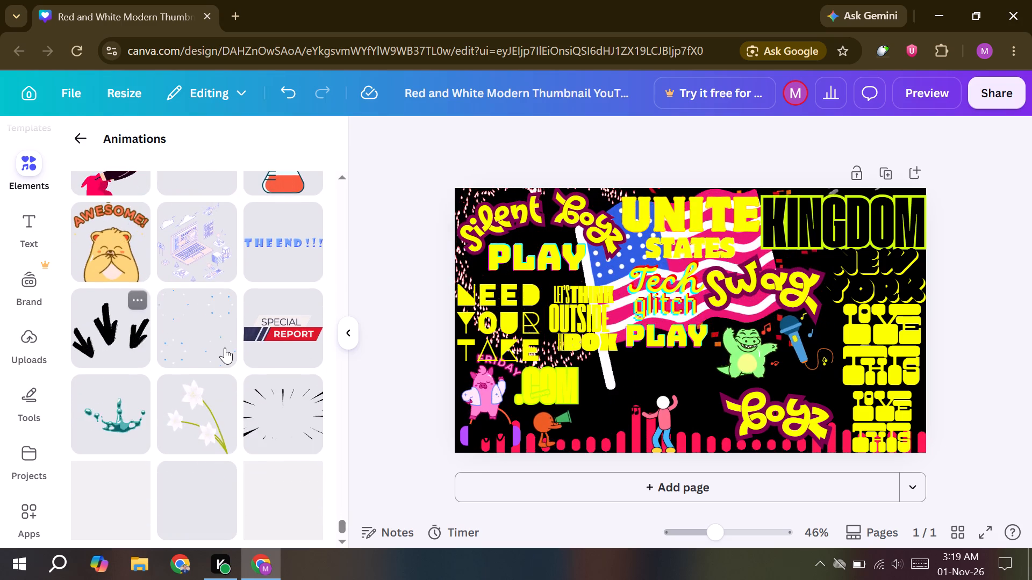
{"action": "scroll", "coordinate": [230, 346], "scroll_direction": "down", "scroll_amount": 2}
{"action": "scroll", "coordinate": [124, 327], "scroll_direction": "down", "scroll_amount": 2}
{"action": "scroll", "coordinate": [204, 323], "scroll_direction": "up", "scroll_amount": 2}
{"action": "scroll", "coordinate": [159, 326], "scroll_direction": "down", "scroll_amount": 1}
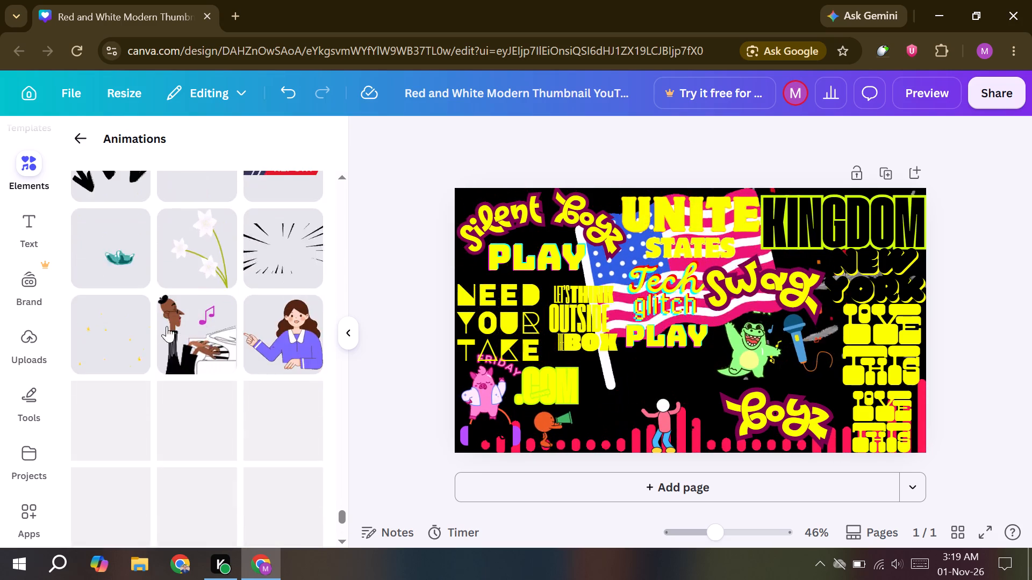
{"action": "scroll", "coordinate": [167, 326], "scroll_direction": "down", "scroll_amount": 1}
{"action": "scroll", "coordinate": [163, 325], "scroll_direction": "up", "scroll_amount": 1}
{"action": "scroll", "coordinate": [163, 324], "scroll_direction": "down", "scroll_amount": 2}
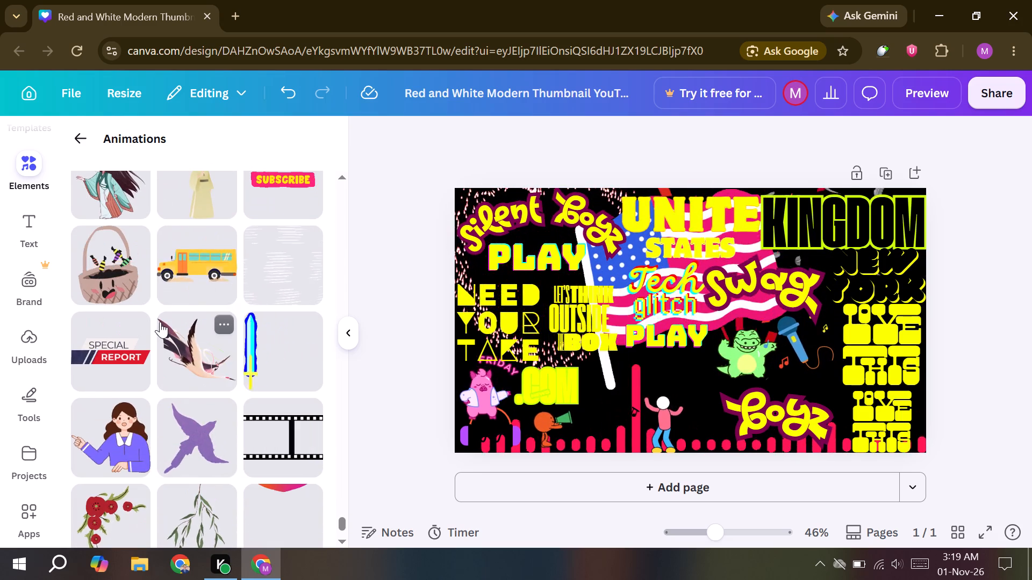
{"action": "scroll", "coordinate": [160, 322], "scroll_direction": "down", "scroll_amount": 1}
{"action": "scroll", "coordinate": [224, 358], "scroll_direction": "down", "scroll_amount": 3}
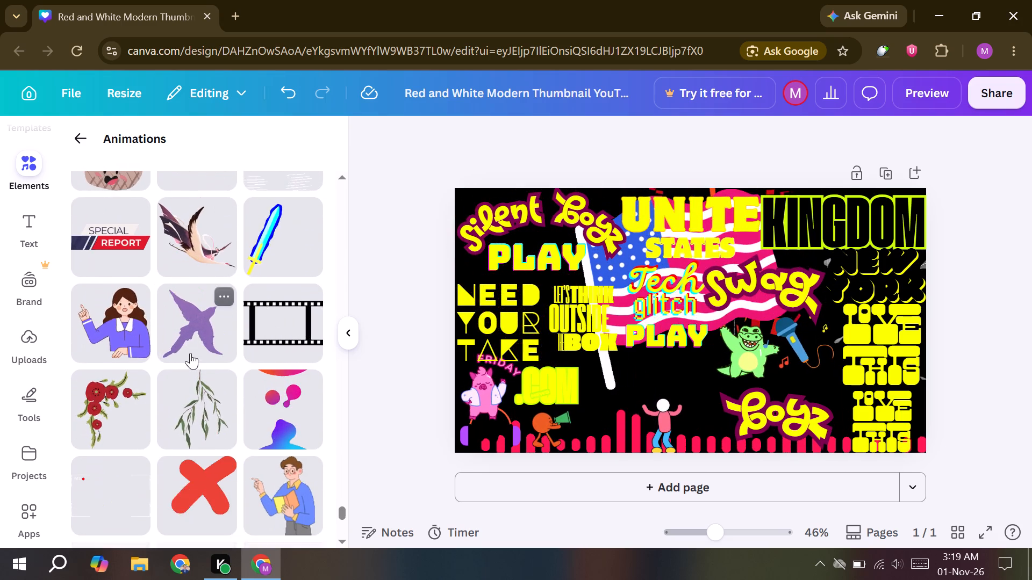
{"action": "scroll", "coordinate": [190, 353], "scroll_direction": "down", "scroll_amount": 2}
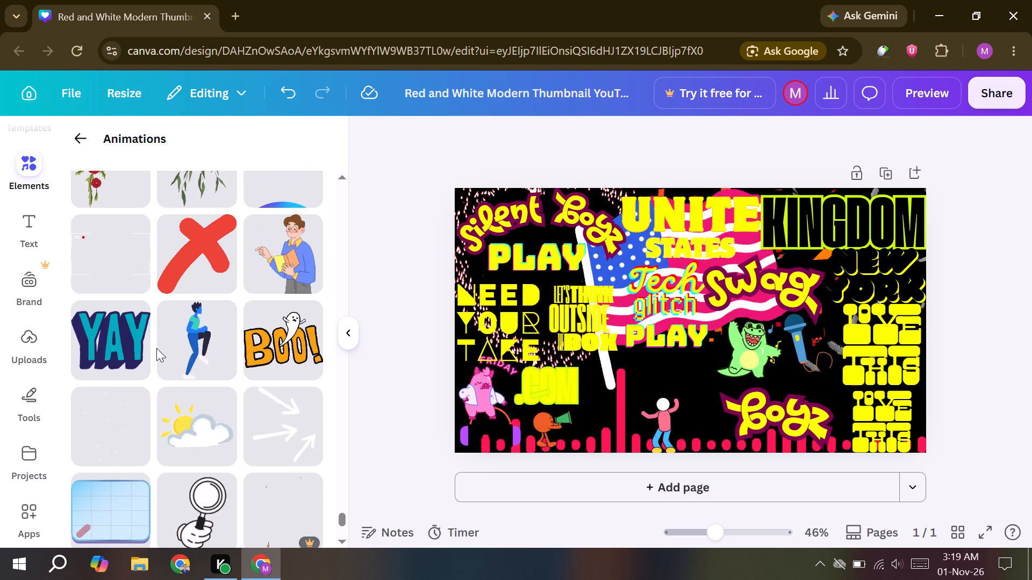
{"action": "left_click", "coordinate": [107, 336]}
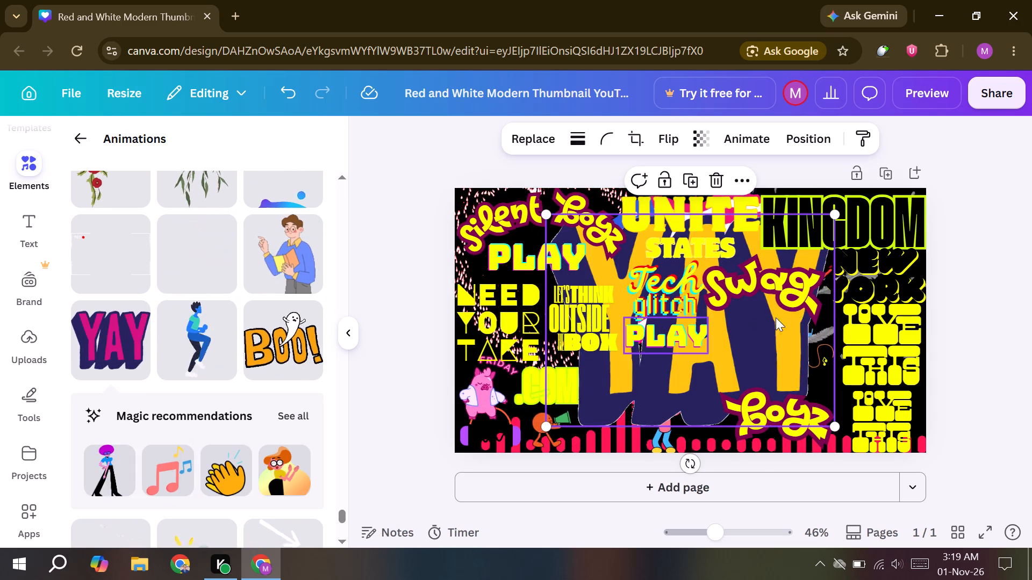
Shrink the YAY sticker to a small size and place it beside the .COM text, below the flagpole.
{"action": "left_click_drag", "start_coordinate": [835, 218], "coordinate": [828, 218]}
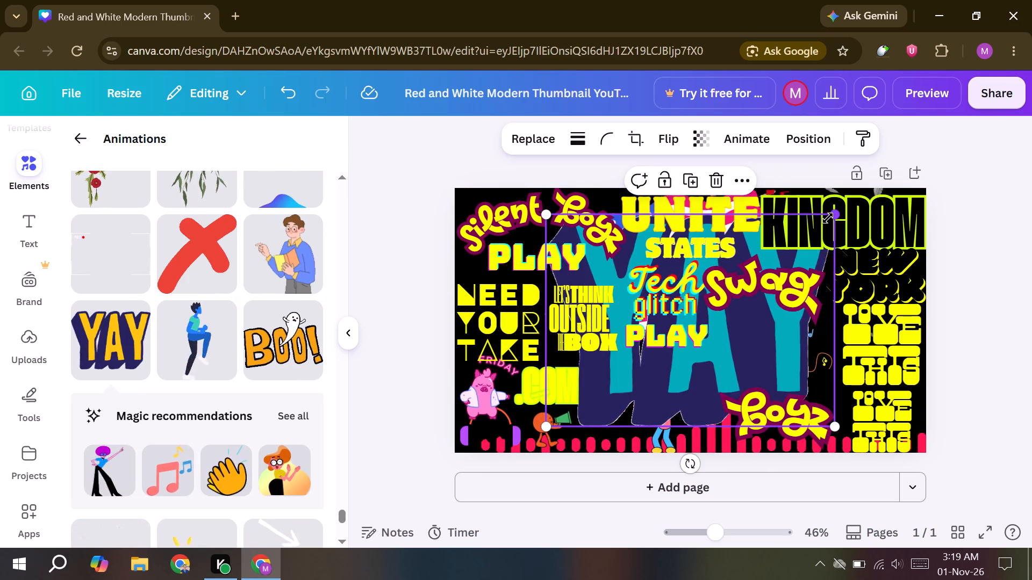
{"action": "left_click_drag", "start_coordinate": [828, 218], "coordinate": [644, 377]}
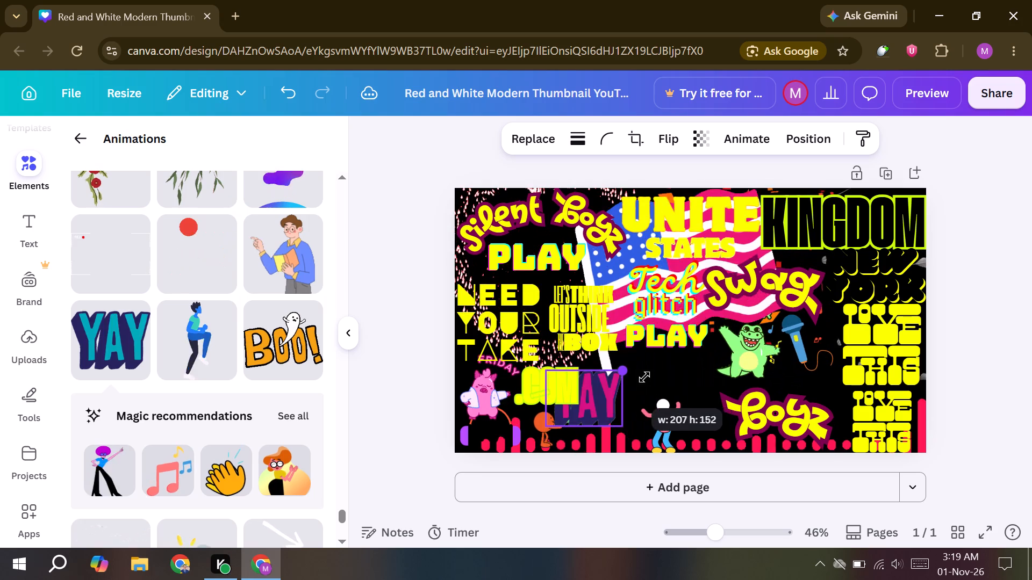
{"action": "left_click_drag", "start_coordinate": [644, 377], "coordinate": [649, 376]}
{"action": "left_click_drag", "start_coordinate": [594, 382], "coordinate": [617, 377]}
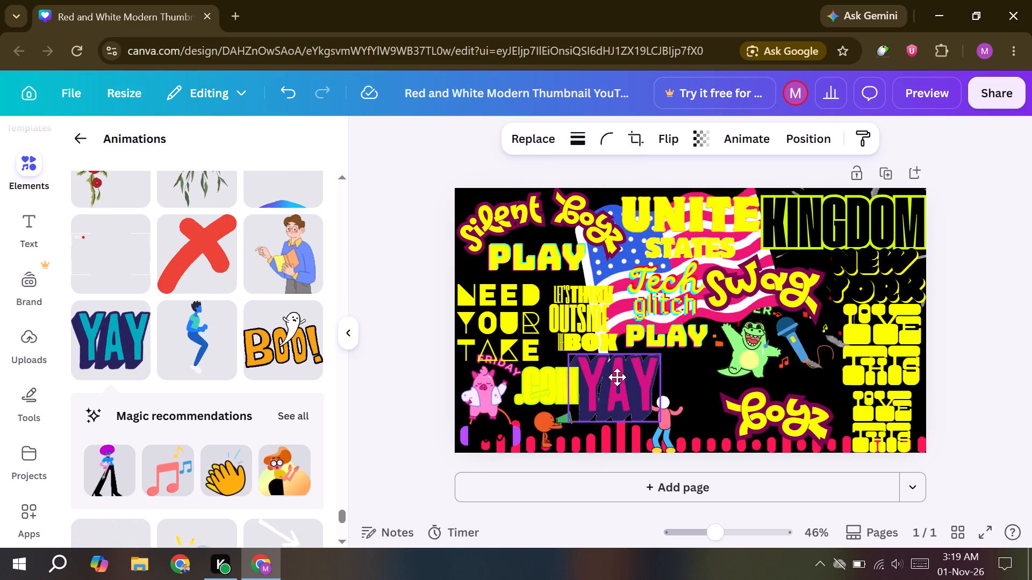
{"action": "left_click_drag", "start_coordinate": [617, 377], "coordinate": [613, 371]}
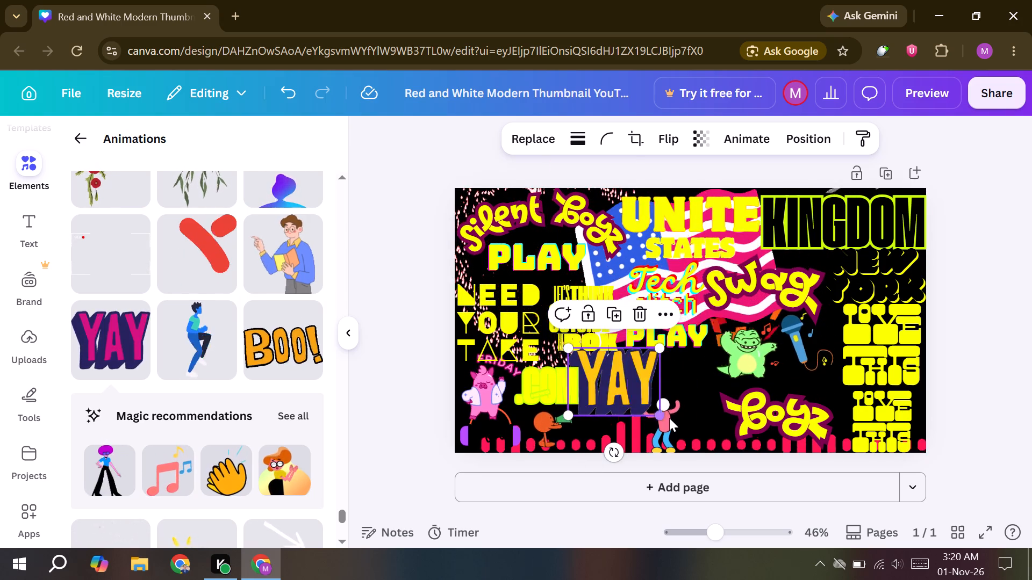
Scale down the dancing figure at the canvas's lower edge and move it beside the orange megaphone character.
{"action": "left_click", "coordinate": [669, 418]}
{"action": "left_click_drag", "start_coordinate": [695, 382], "coordinate": [676, 403]}
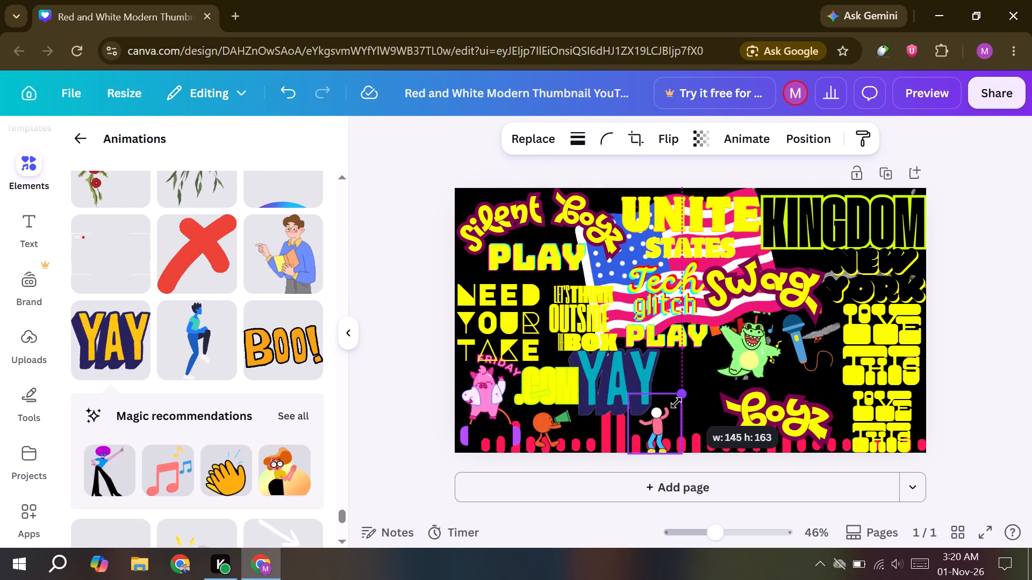
{"action": "left_click_drag", "start_coordinate": [676, 403], "coordinate": [669, 409]}
{"action": "left_click_drag", "start_coordinate": [650, 431], "coordinate": [592, 424]}
Move the YAY sticker directly beneath the central PLAY text, enlarge it slightly to fill the gap before Boyz, and deselect it.
{"action": "left_click", "coordinate": [640, 388]}
{"action": "left_click_drag", "start_coordinate": [636, 373], "coordinate": [691, 378]}
{"action": "left_click_drag", "start_coordinate": [715, 421], "coordinate": [715, 436]}
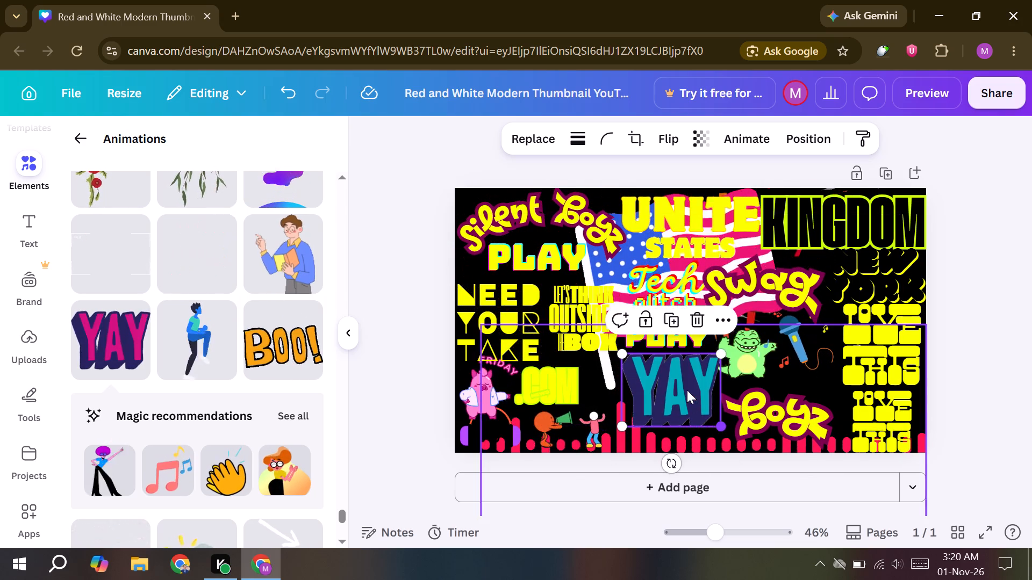
{"action": "left_click_drag", "start_coordinate": [684, 390], "coordinate": [679, 391]}
{"action": "left_click_drag", "start_coordinate": [1010, 339], "coordinate": [1009, 335]}
{"action": "triple_click", "coordinate": [678, 379]}
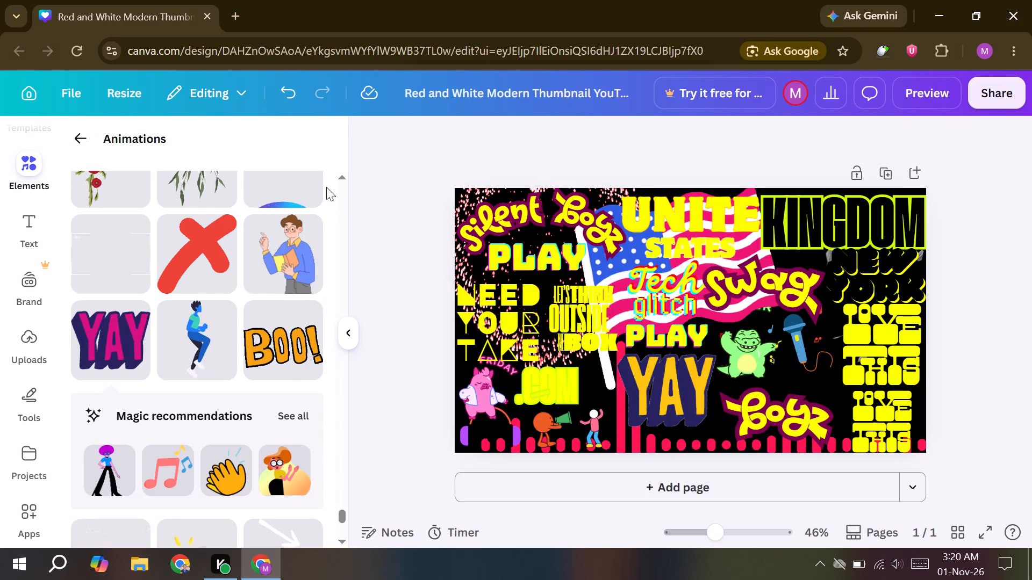
{"action": "left_click", "coordinate": [1008, 313]}
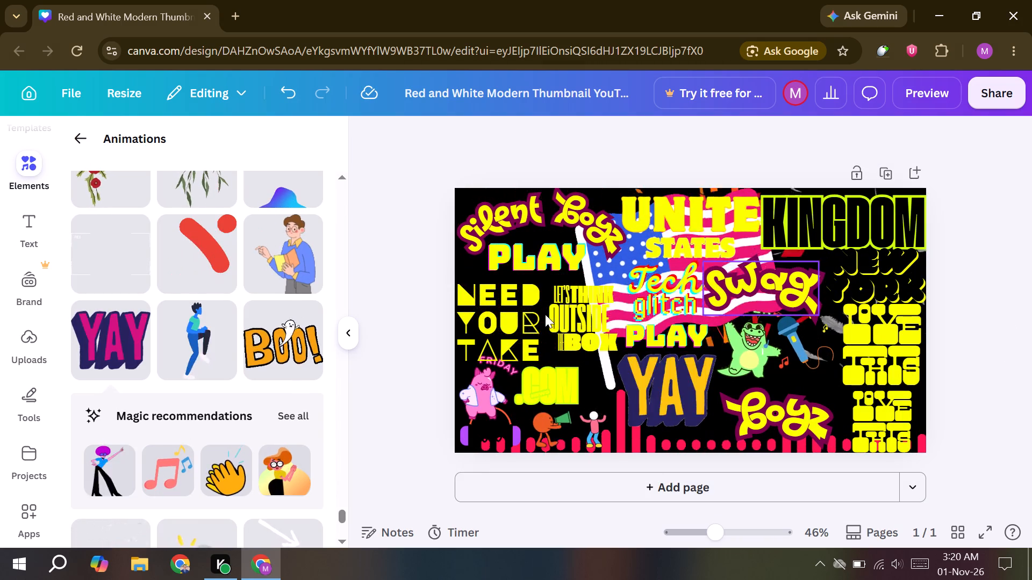
Enlarge the PLAY text beneath Silent Boyz to font size 76.8.
{"action": "left_click", "coordinate": [556, 222]}
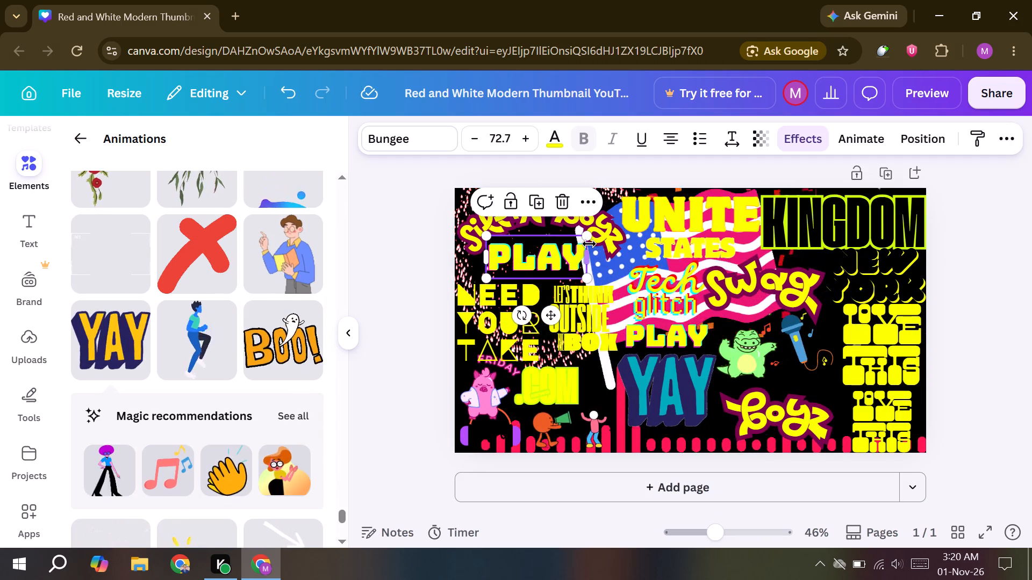
{"action": "left_click_drag", "start_coordinate": [590, 238], "coordinate": [598, 231]}
{"action": "left_click", "coordinate": [544, 262]}
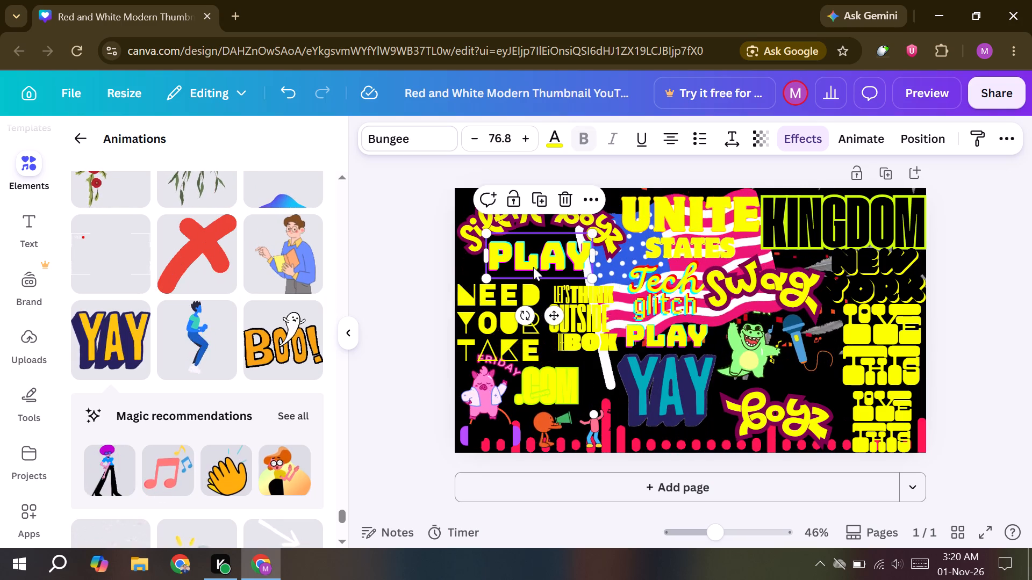